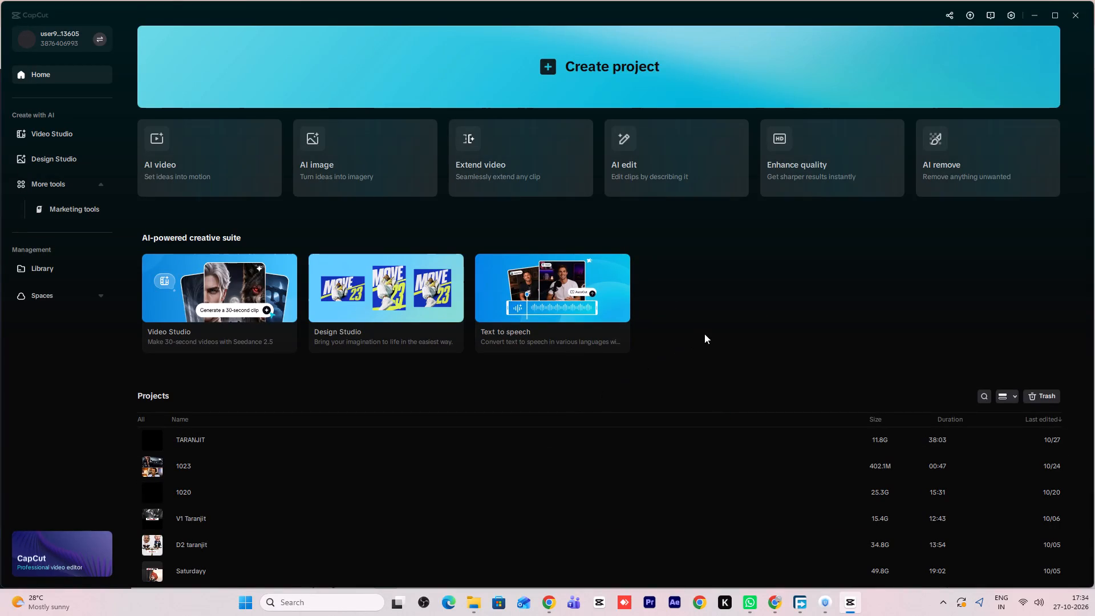
Open the TARANJIT project and skip linking its missing media files.
{"action": "left_click", "coordinate": [597, 443]}
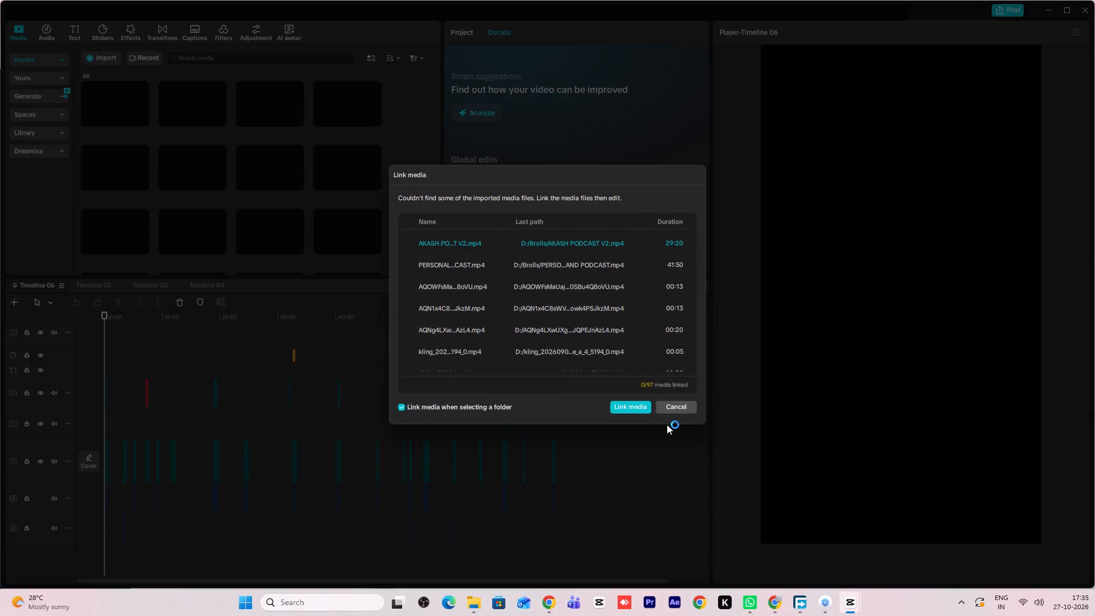
{"action": "left_click", "coordinate": [672, 415]}
{"action": "left_click", "coordinate": [678, 404]}
Switch to Timeline 02 and place the playhead at the start of the last video, "3 Mistakes Sidhu Made", at about 00:37:02.
{"action": "scroll", "coordinate": [429, 331], "scroll_direction": "up", "scroll_amount": 1}
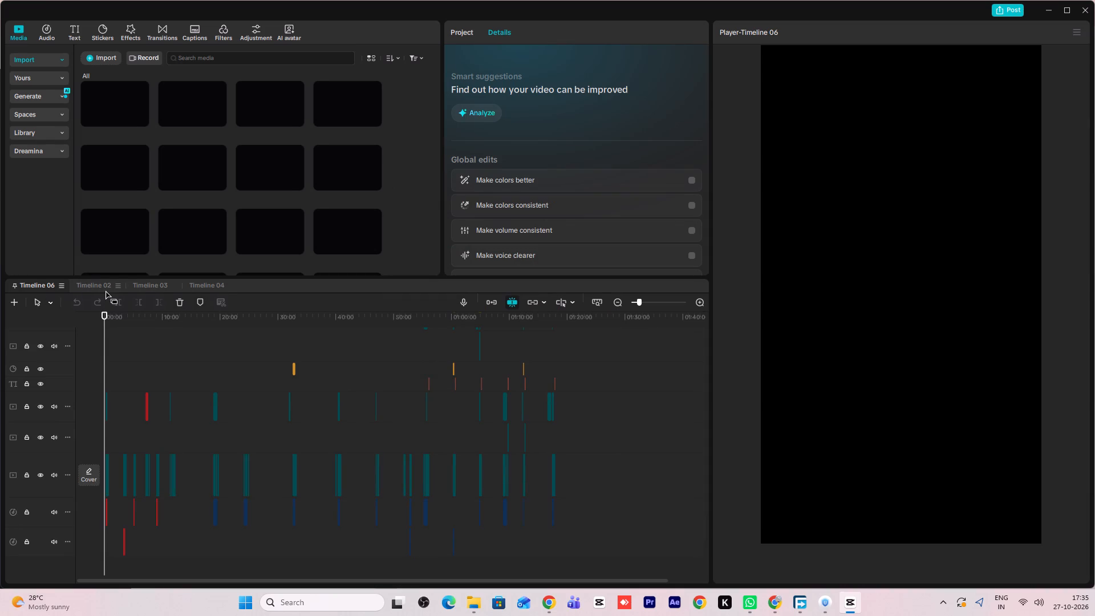
{"action": "left_click", "coordinate": [90, 283]}
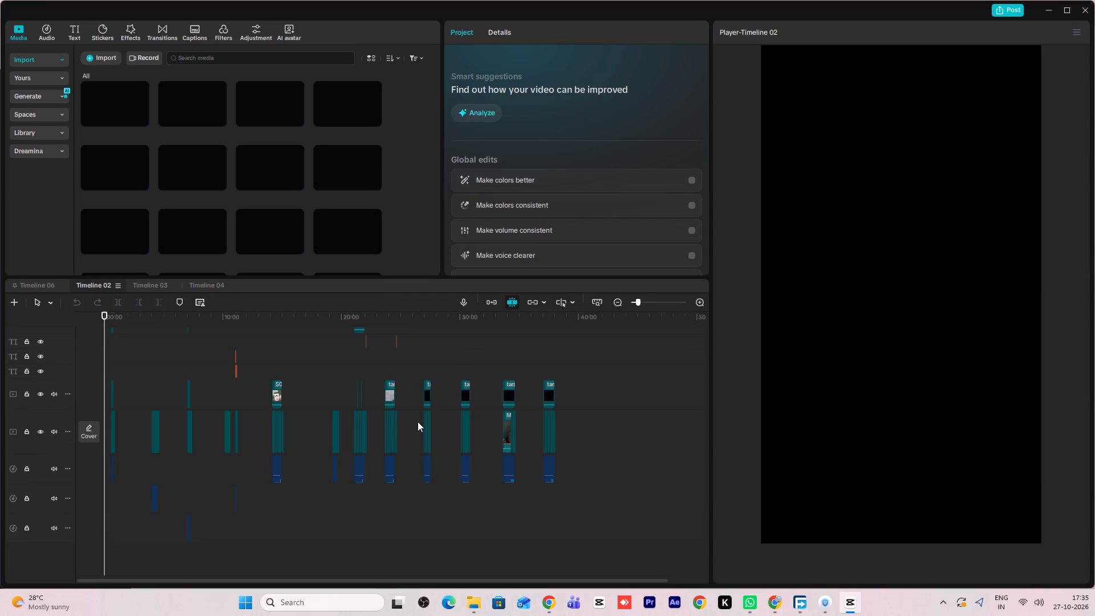
{"action": "left_click", "coordinate": [497, 355]}
{"action": "left_click_drag", "start_coordinate": [497, 355], "coordinate": [504, 356]}
{"action": "key", "text": "space"}
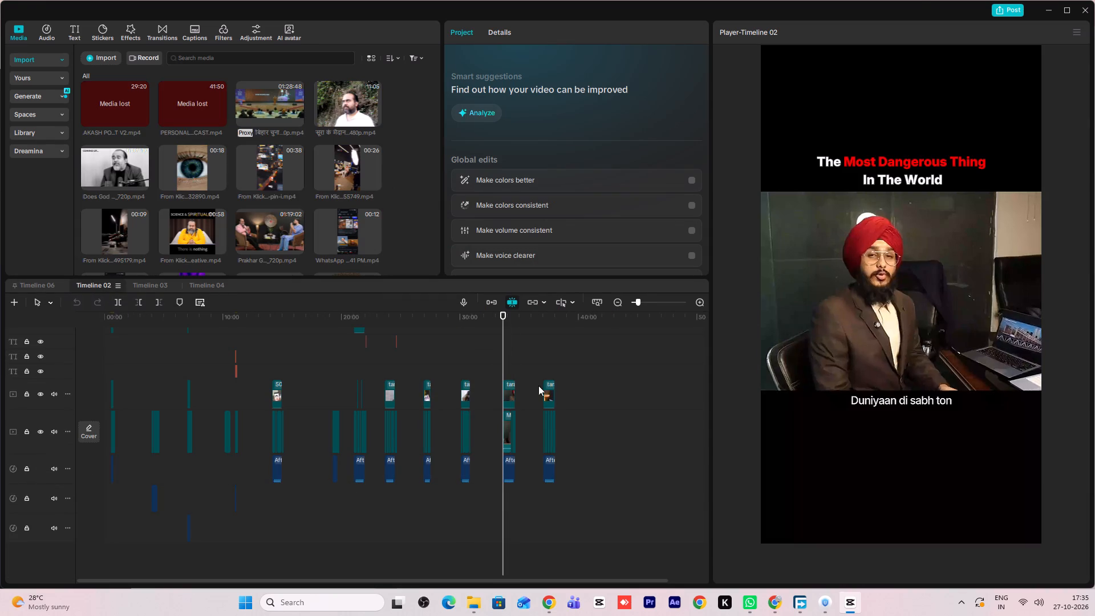
{"action": "double_click", "coordinate": [540, 360]}
{"action": "key", "text": "space"}
{"action": "scroll", "coordinate": [577, 552], "scroll_direction": "up", "scroll_amount": 5, "text": "ctrl"}
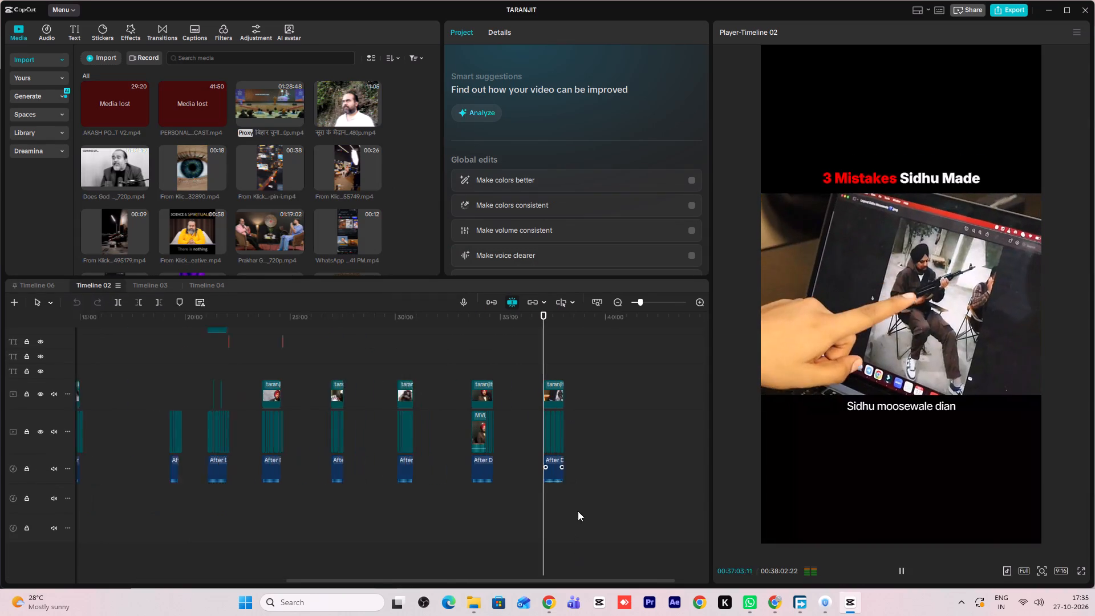
{"action": "scroll", "coordinate": [578, 511], "scroll_direction": "up", "scroll_amount": 20, "text": "ctrl"}
{"action": "scroll", "coordinate": [578, 511], "scroll_direction": "up", "scroll_amount": 1, "text": "ctrl"}
{"action": "left_click", "coordinate": [563, 359]}
{"action": "left_click_drag", "start_coordinate": [563, 359], "coordinate": [542, 358]}
Search the sticker library for "red circle".
{"action": "left_click", "coordinate": [104, 26]}
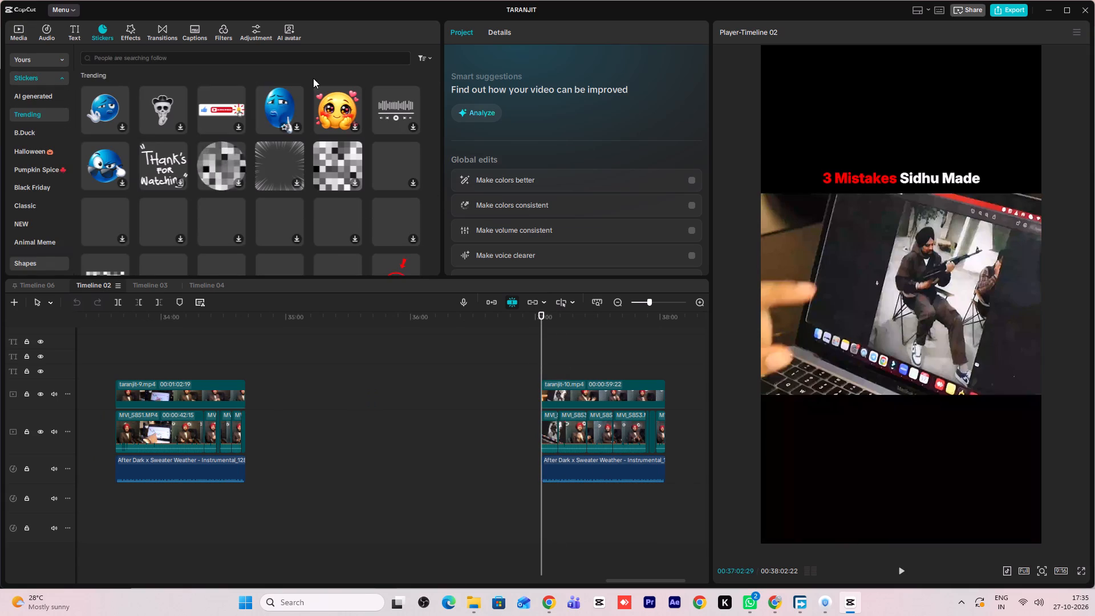
{"action": "left_click", "coordinate": [169, 59]}
{"action": "type", "text": "red"}
{"action": "key", "text": "space"}
{"action": "left_click", "coordinate": [141, 76]}
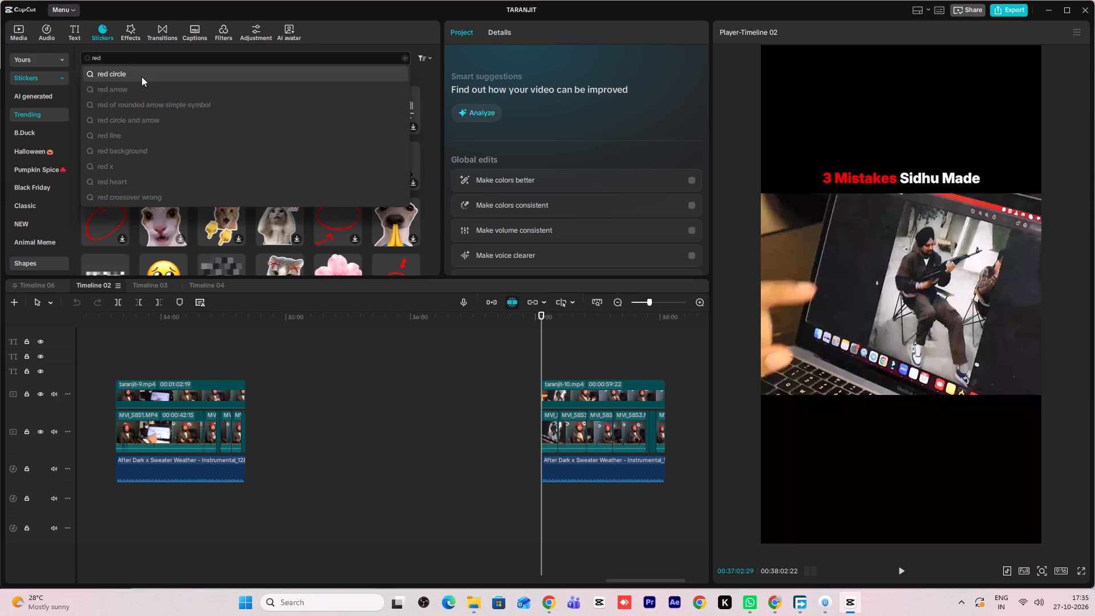
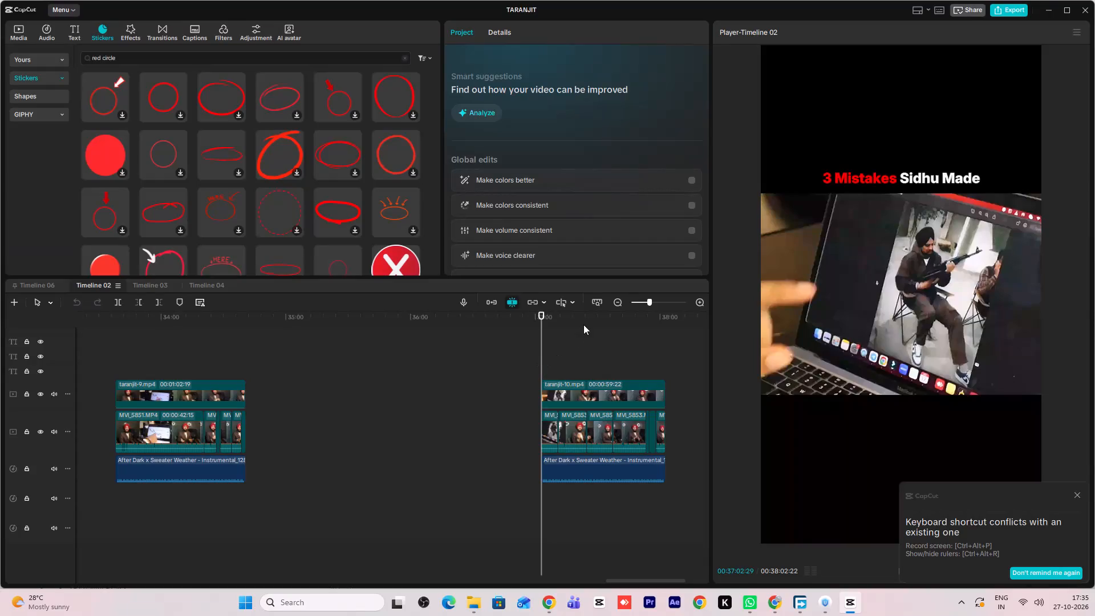
Preview the first red circle sticker, the one with an arrow, and add it at the start of the last video.
{"action": "left_click", "coordinate": [136, 92]}
{"action": "left_click", "coordinate": [159, 100]}
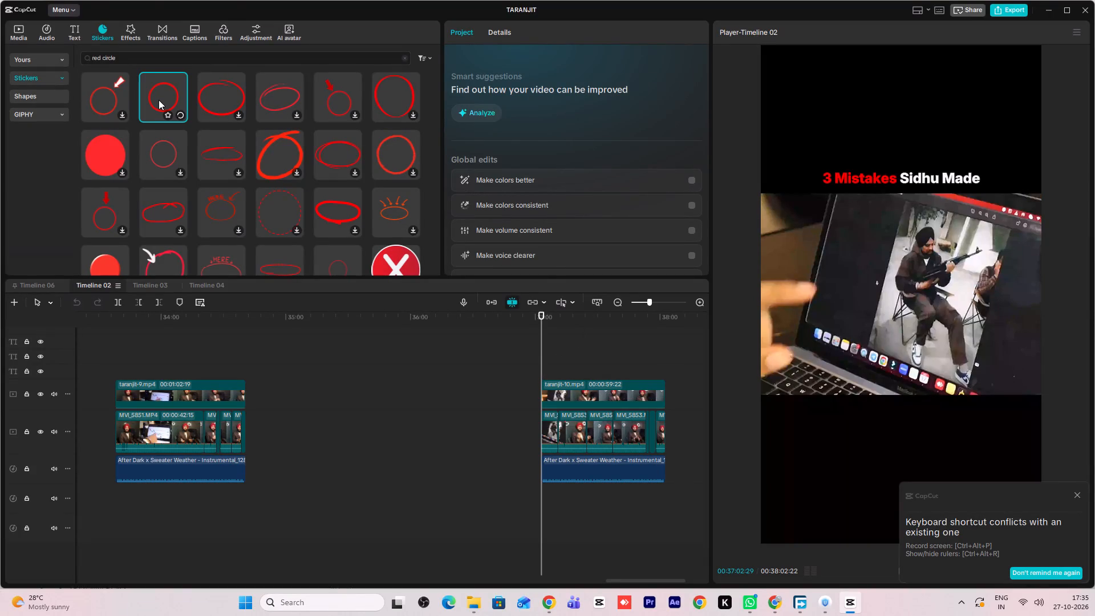
{"action": "key", "text": "space"}
{"action": "left_click", "coordinate": [114, 88]}
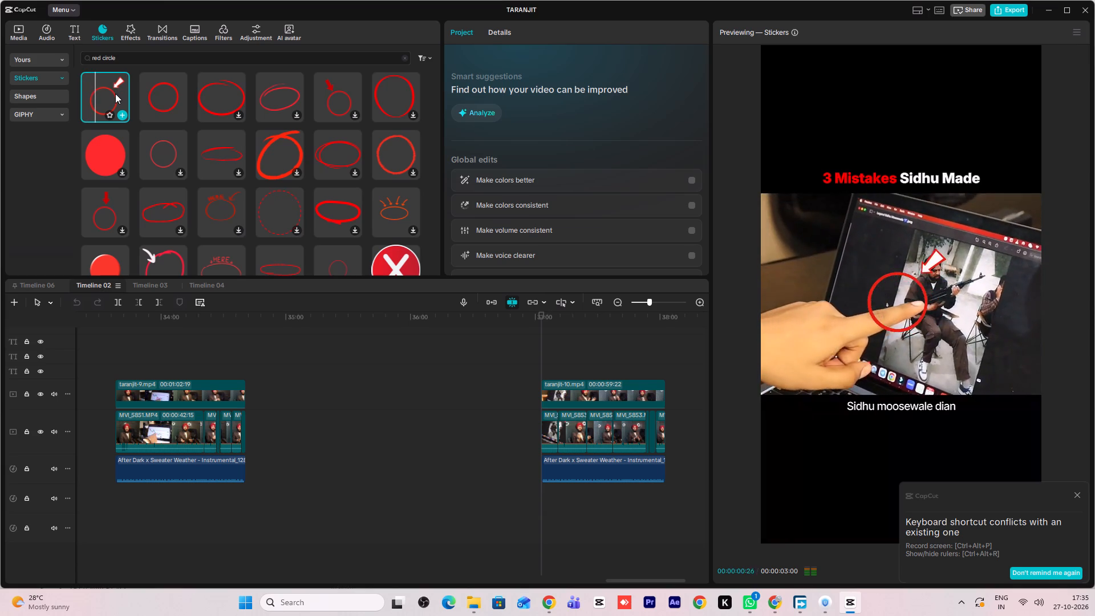
{"action": "key", "text": "space"}
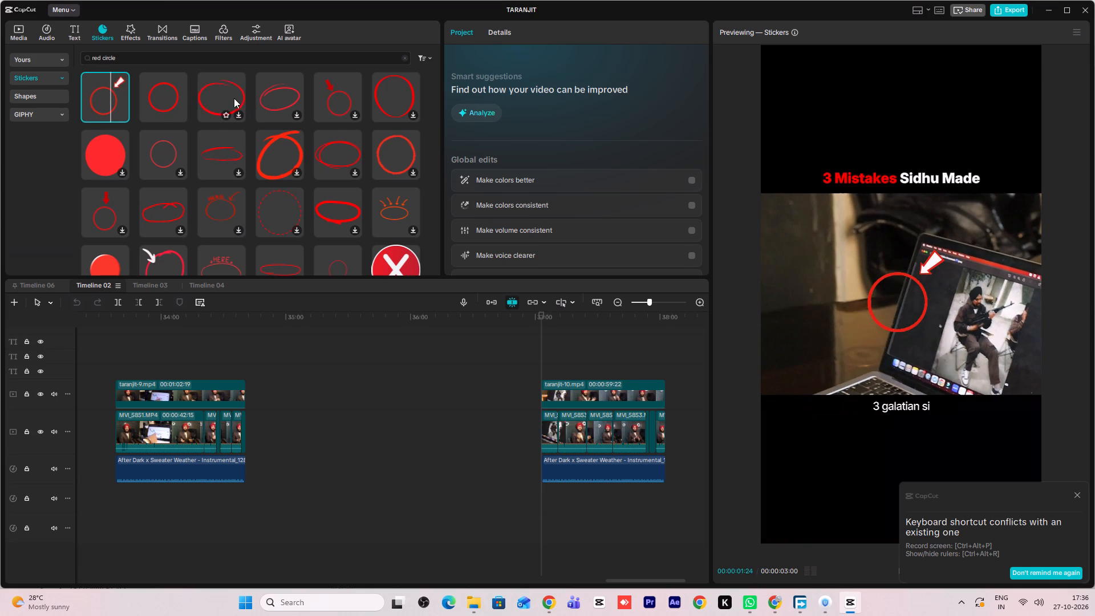
{"action": "left_click_drag", "start_coordinate": [92, 95], "coordinate": [400, 308]}
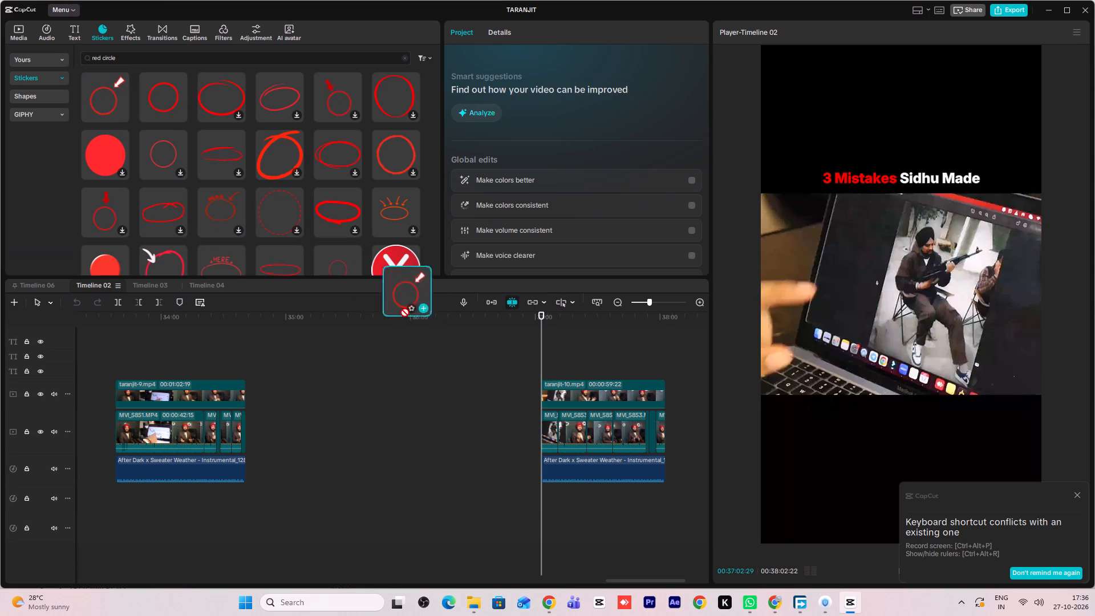
{"action": "left_click_drag", "start_coordinate": [400, 308], "coordinate": [544, 372]}
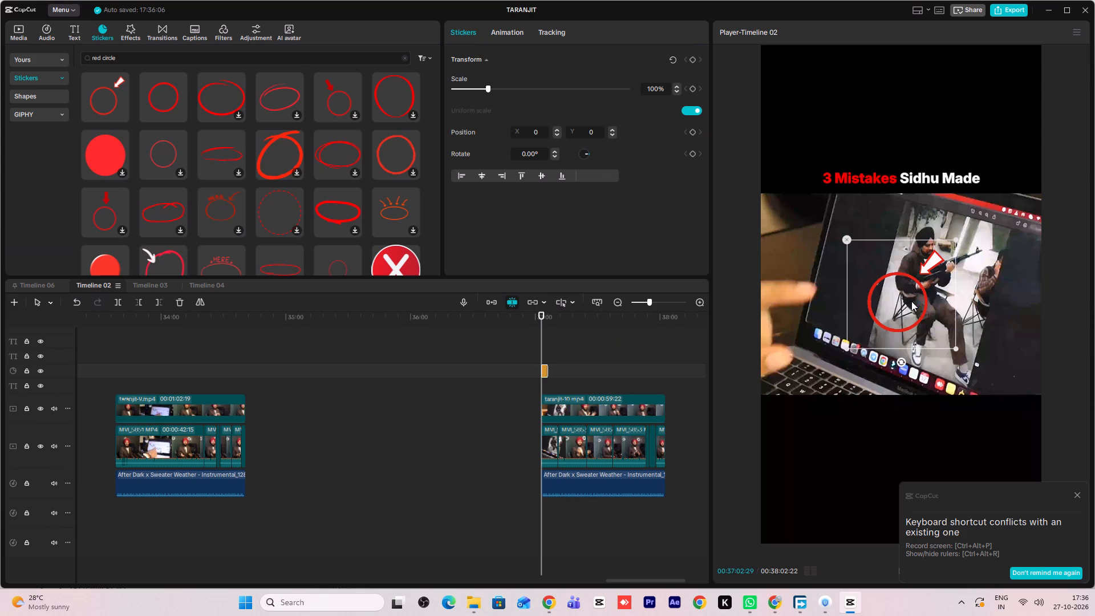
Position the sticker around the man's head at about X 215, Y 378 and add a position keyframe at 00:37:02:29.
{"action": "left_click_drag", "start_coordinate": [902, 313], "coordinate": [930, 264]}
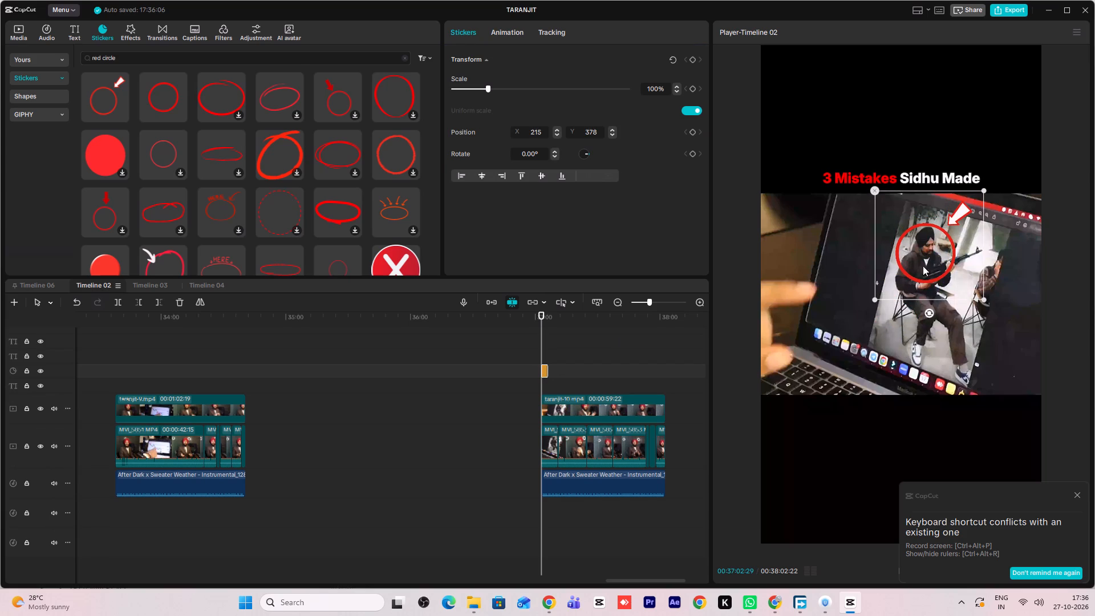
{"action": "scroll", "coordinate": [529, 498], "scroll_direction": "up", "scroll_amount": 14, "text": "ctrl"}
{"action": "key", "text": "space"}
{"action": "key", "text": "space"}
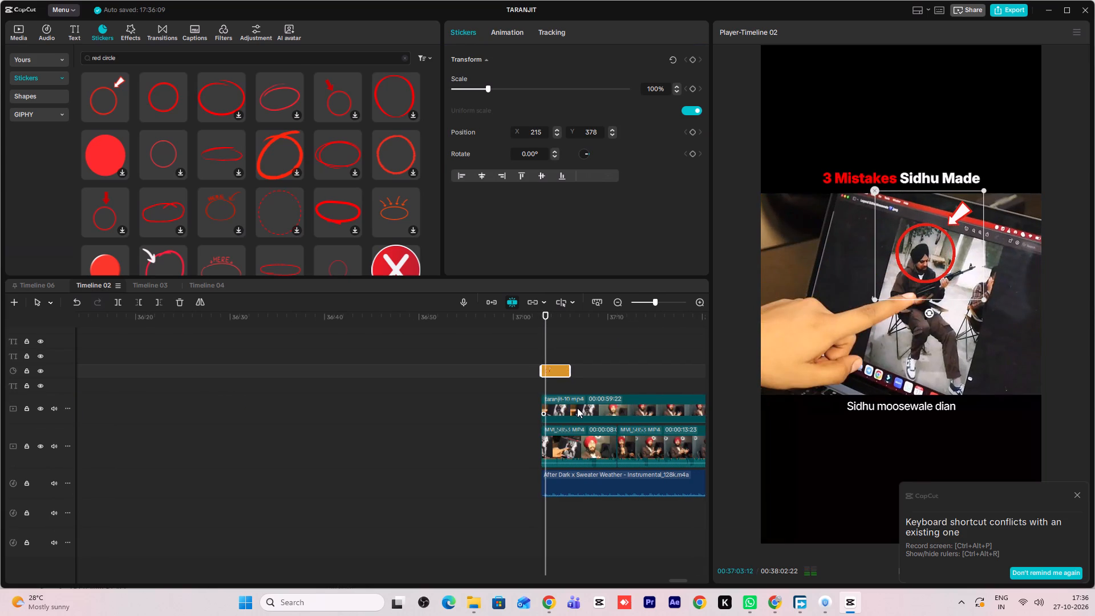
{"action": "key", "text": "space"}
{"action": "key", "text": "space"}
{"action": "left_click", "coordinate": [541, 348]}
{"action": "left_click_drag", "start_coordinate": [541, 348], "coordinate": [544, 354]}
{"action": "left_click", "coordinate": [552, 366]}
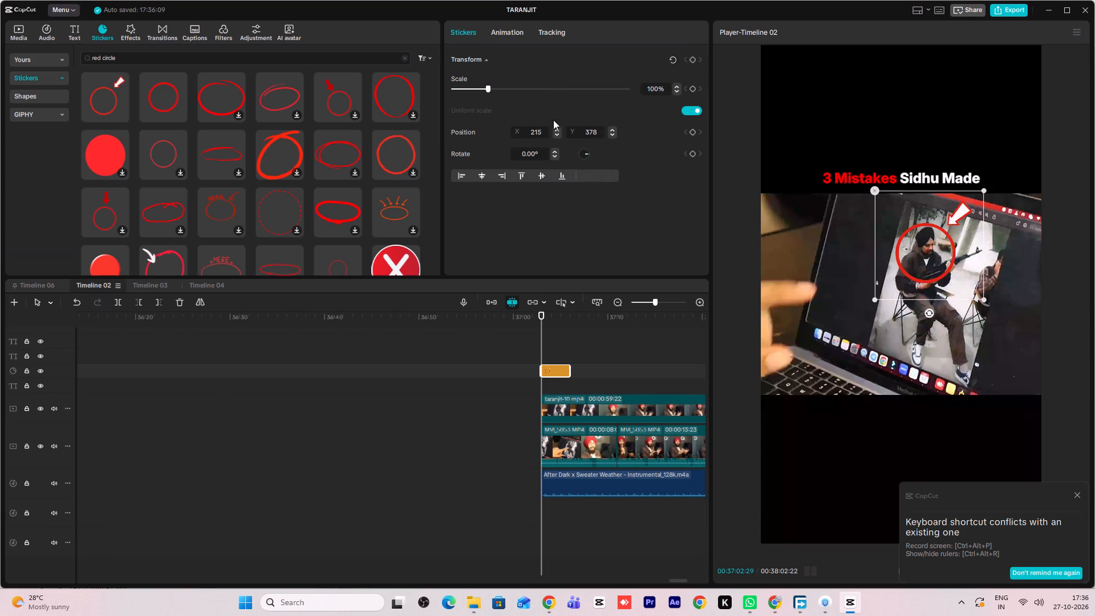
{"action": "left_click", "coordinate": [690, 132]}
Add a second position keyframe at 00:37:04:05 by moving the sticker onto the man's head at about X 536, Y 286.
{"action": "key", "text": "Right"}
{"action": "key", "text": "Right"}
{"action": "key", "text": "Right"}
{"action": "key", "text": "Right"}
{"action": "key", "text": "Right"}
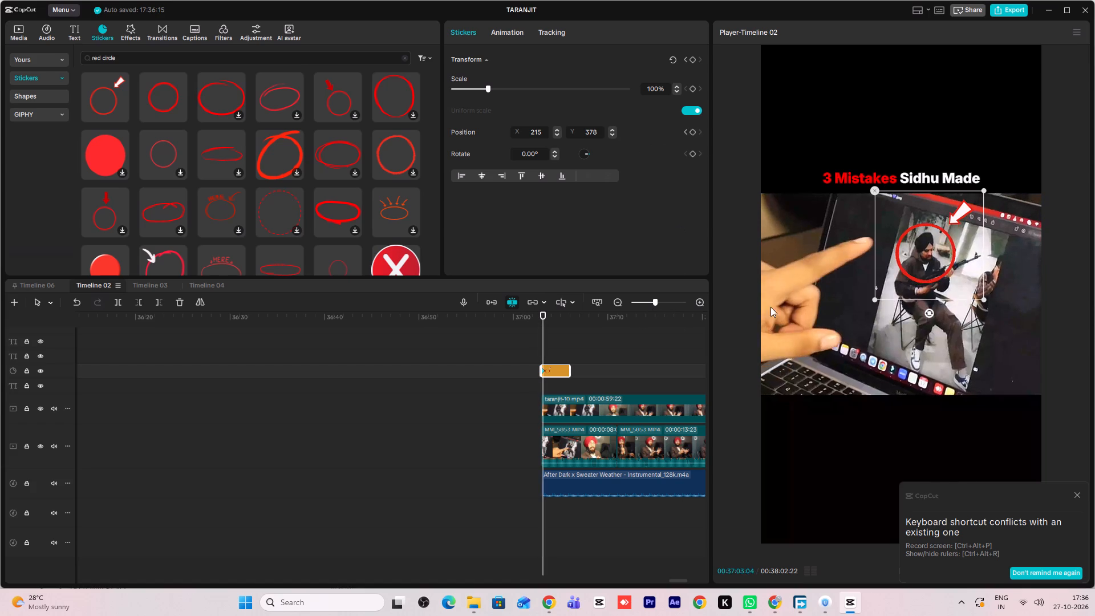
{"action": "key", "text": "Right"}
{"action": "key", "text": "Right"}
{"action": "key", "text": "Right"}
{"action": "key", "text": "Right"}
{"action": "key", "text": "Right"}
{"action": "key", "text": "Right"}
{"action": "key", "text": "Right"}
{"action": "key", "text": "Right"}
{"action": "key", "text": "Right"}
{"action": "key", "text": "Right"}
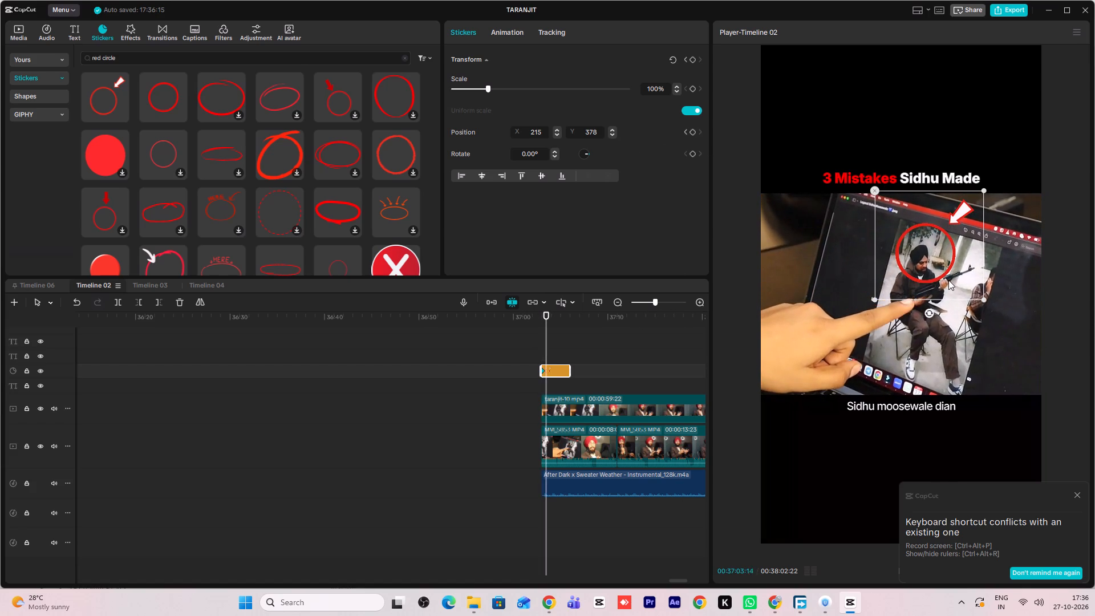
{"action": "key", "text": "Right"}
{"action": "key", "text": "Right"}
{"action": "key", "text": "Right"}
{"action": "key", "text": "Right"}
{"action": "key", "text": "Right"}
{"action": "key", "text": "Right"}
{"action": "key", "text": "Right"}
{"action": "key", "text": "Right"}
{"action": "key", "text": "Right"}
{"action": "key", "text": "Right"}
{"action": "key", "text": "Right"}
{"action": "key", "text": "Right"}
{"action": "key", "text": "Right"}
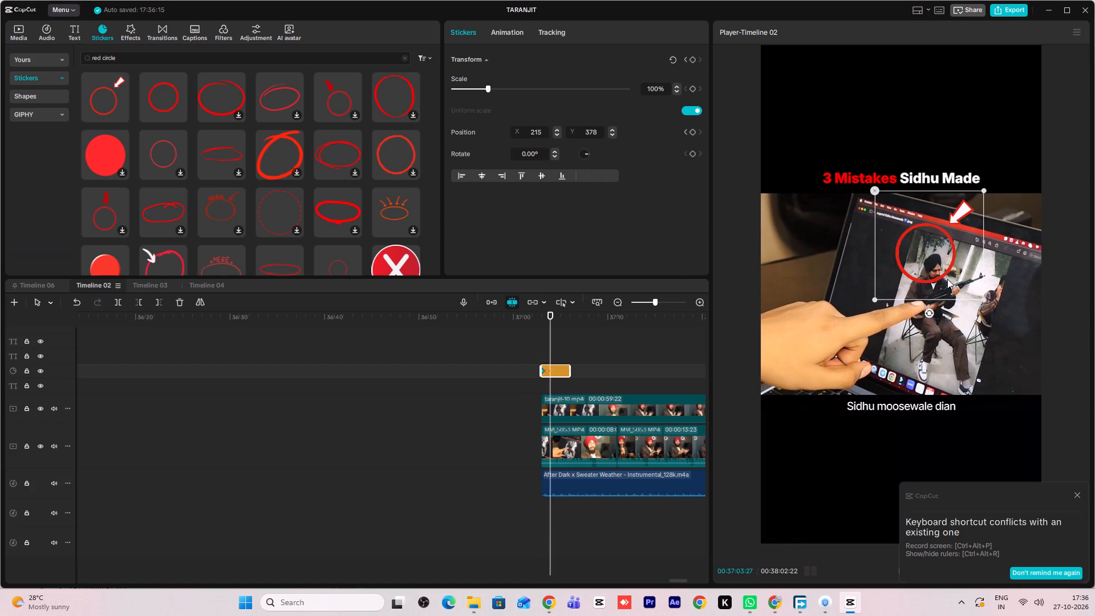
{"action": "key", "text": "Right"}
{"action": "key", "text": "Right"}
{"action": "key", "text": "Right"}
{"action": "key", "text": "Right"}
{"action": "key", "text": "Right"}
{"action": "key", "text": "Right"}
{"action": "key", "text": "Right"}
{"action": "key", "text": "Right"}
{"action": "left_click_drag", "start_coordinate": [936, 274], "coordinate": [961, 275]}
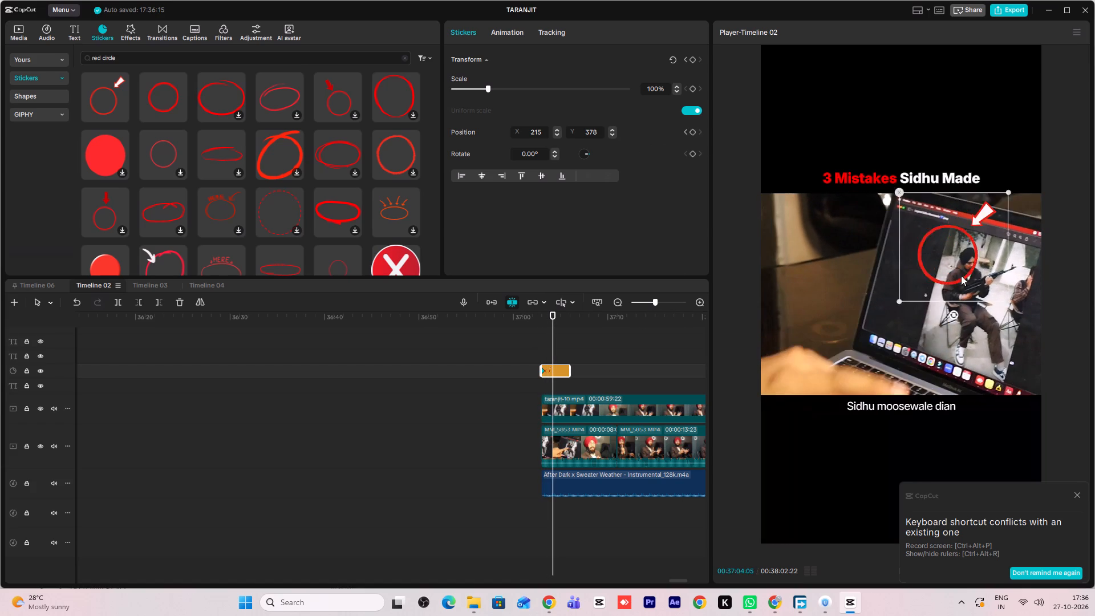
{"action": "left_click_drag", "start_coordinate": [961, 275], "coordinate": [978, 286]}
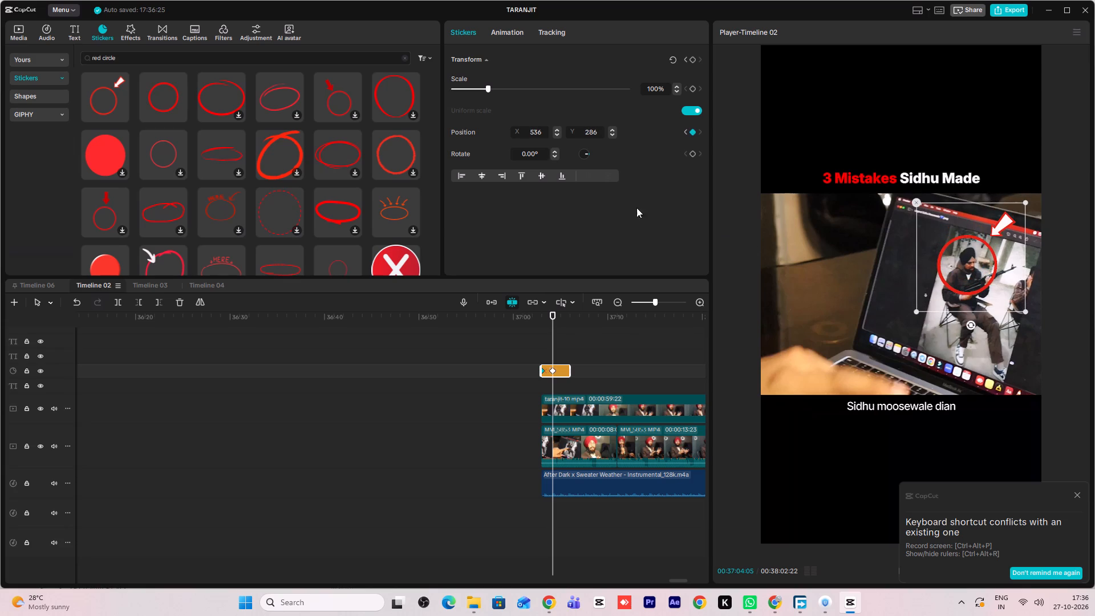
Play back the sticker's motion and move its second position keyframe earlier, to about 00:37:03:17.
{"action": "double_click", "coordinate": [546, 354]}
{"action": "key", "text": "space"}
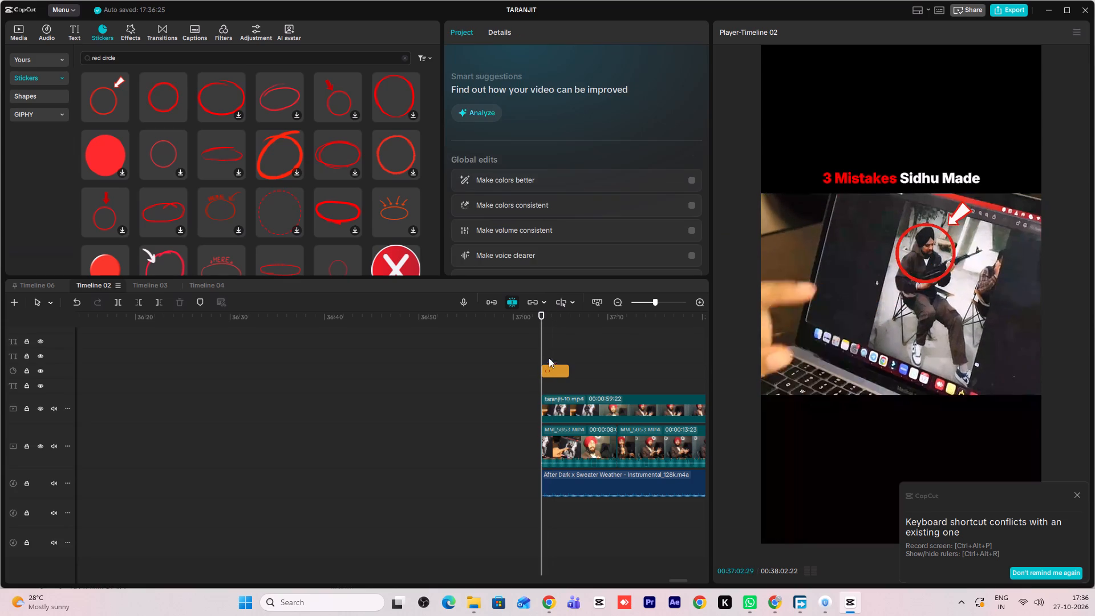
{"action": "scroll", "coordinate": [598, 452], "scroll_direction": "up", "scroll_amount": 7, "text": "ctrl"}
{"action": "key", "text": "space"}
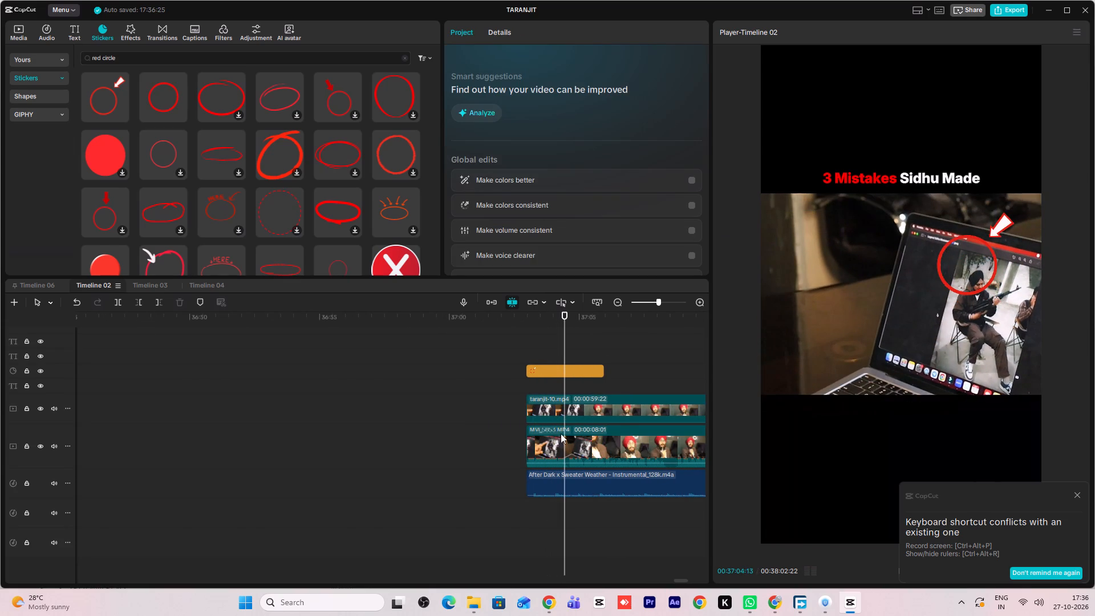
{"action": "left_click", "coordinate": [527, 356]}
{"action": "left_click", "coordinate": [544, 370]}
{"action": "key", "text": "space"}
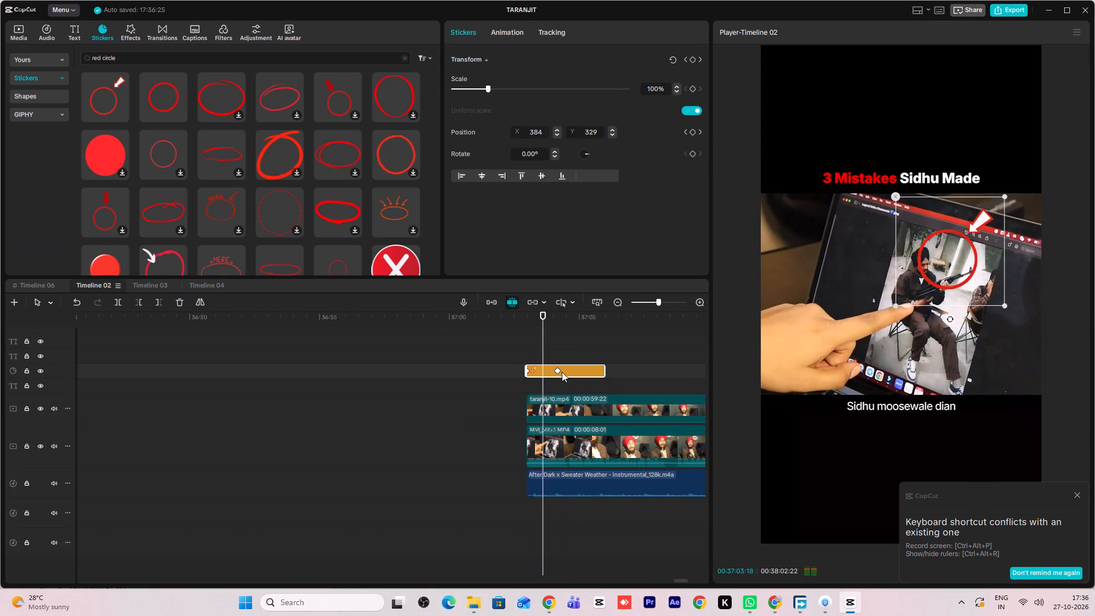
{"action": "key", "text": "space"}
{"action": "key", "text": "space"}
{"action": "key", "text": "space"}
{"action": "left_click", "coordinate": [557, 370]}
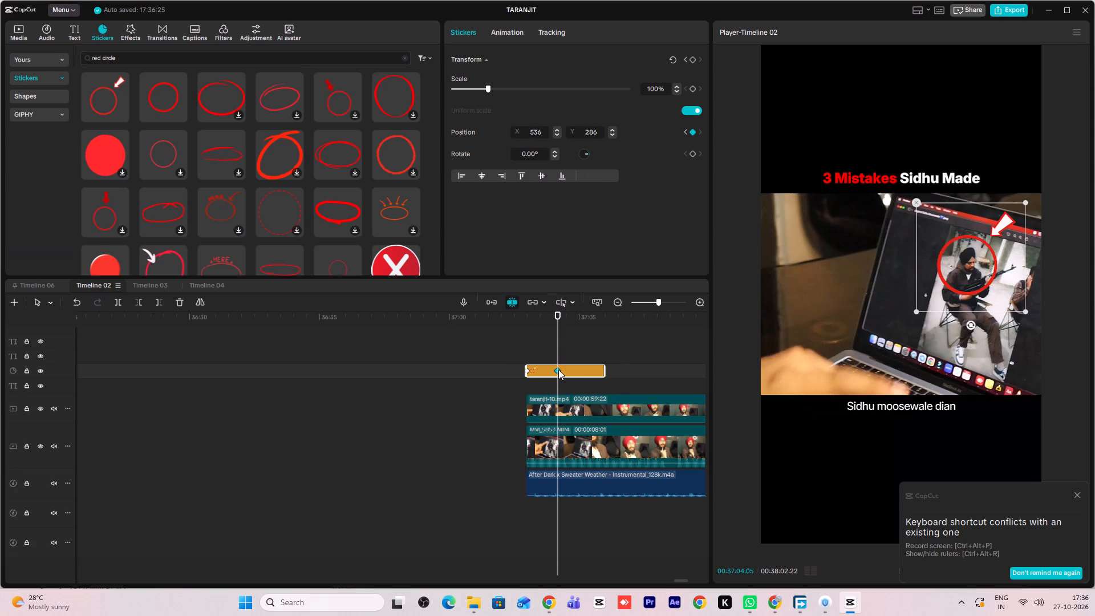
{"action": "left_click_drag", "start_coordinate": [558, 370], "coordinate": [542, 373]}
At the second keyframe, fit the sticker around the man's head at 84% scale, about X 184, Y 303.
{"action": "left_click", "coordinate": [527, 344]}
{"action": "key", "text": "space"}
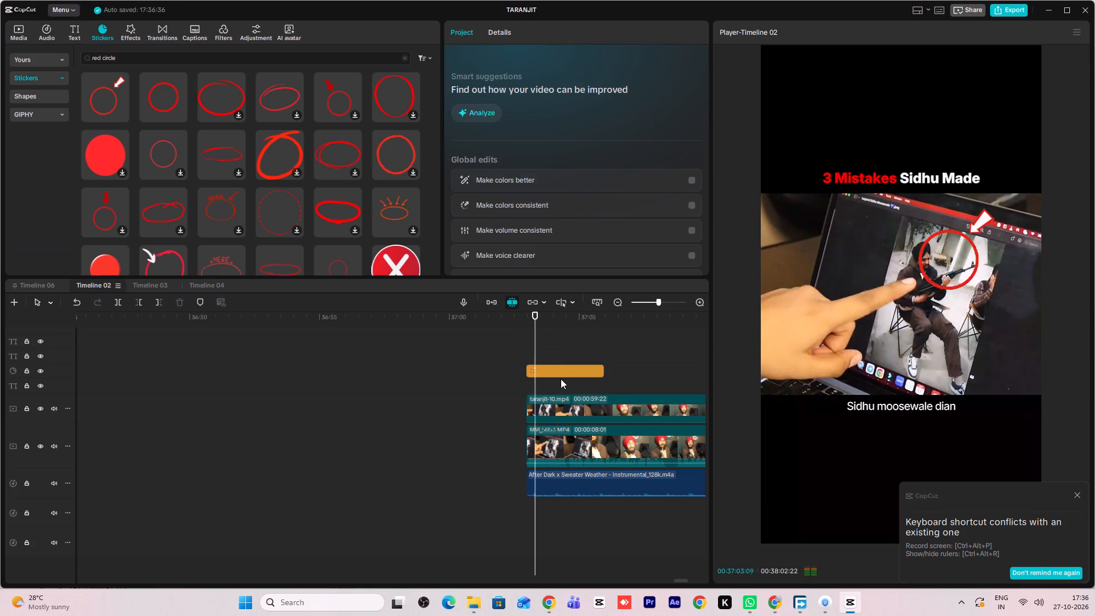
{"action": "key", "text": "space"}
{"action": "left_click", "coordinate": [561, 379]}
{"action": "key", "text": "space"}
{"action": "key", "text": "space"}
{"action": "left_click", "coordinate": [536, 356]}
{"action": "left_click_drag", "start_coordinate": [536, 356], "coordinate": [529, 356]}
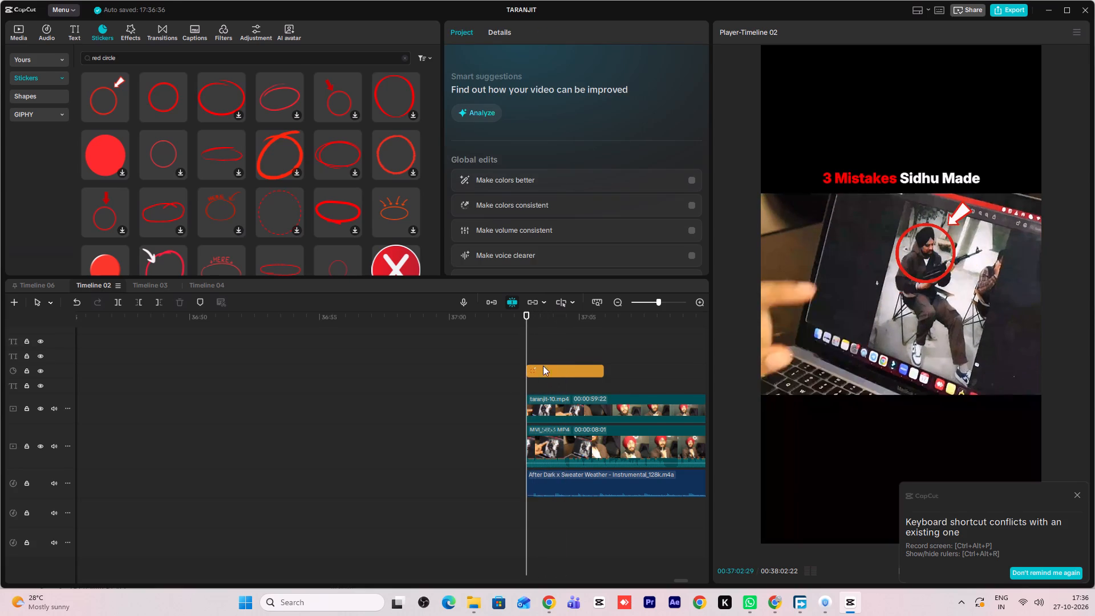
{"action": "key", "text": "space"}
{"action": "left_click", "coordinate": [555, 376]}
{"action": "key", "text": "space"}
{"action": "left_click", "coordinate": [541, 371]}
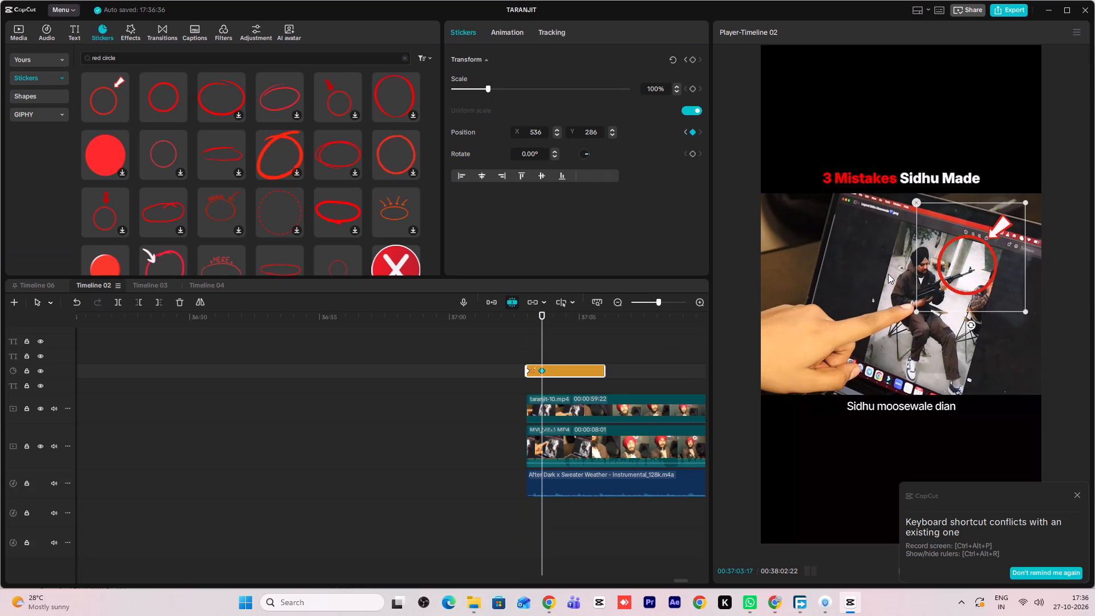
{"action": "left_click_drag", "start_coordinate": [944, 283], "coordinate": [901, 281]}
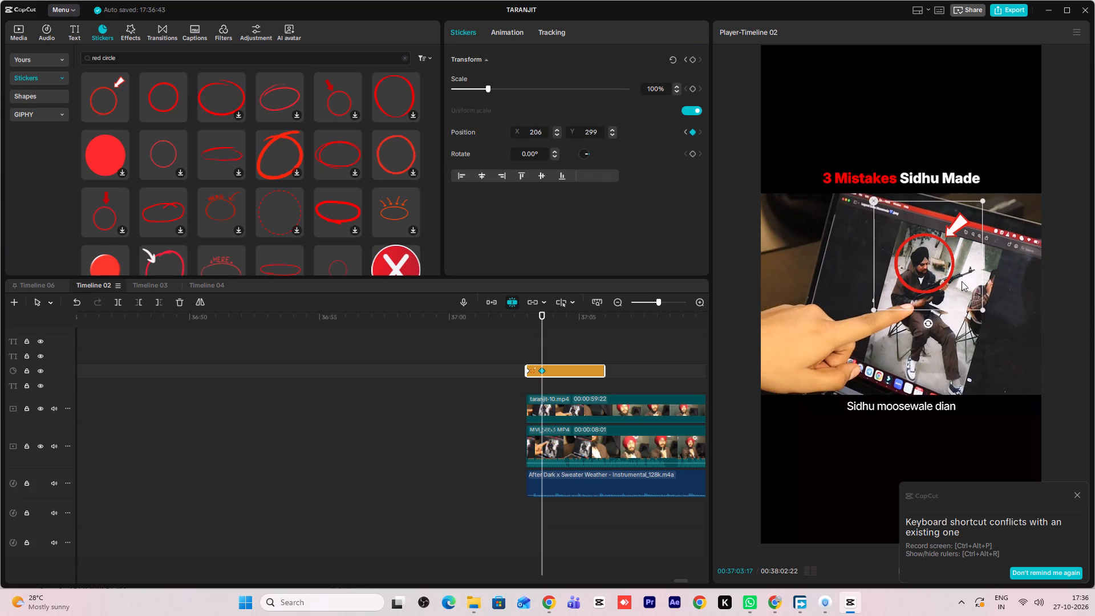
{"action": "left_click_drag", "start_coordinate": [980, 310], "coordinate": [959, 303]}
{"action": "left_click_drag", "start_coordinate": [944, 273], "coordinate": [937, 273]}
Replay the opening and add a position keyframe at 00:37:03:27 with the sticker moved to about X 272, Y 228.
{"action": "left_click", "coordinate": [527, 354]}
{"action": "key", "text": "space"}
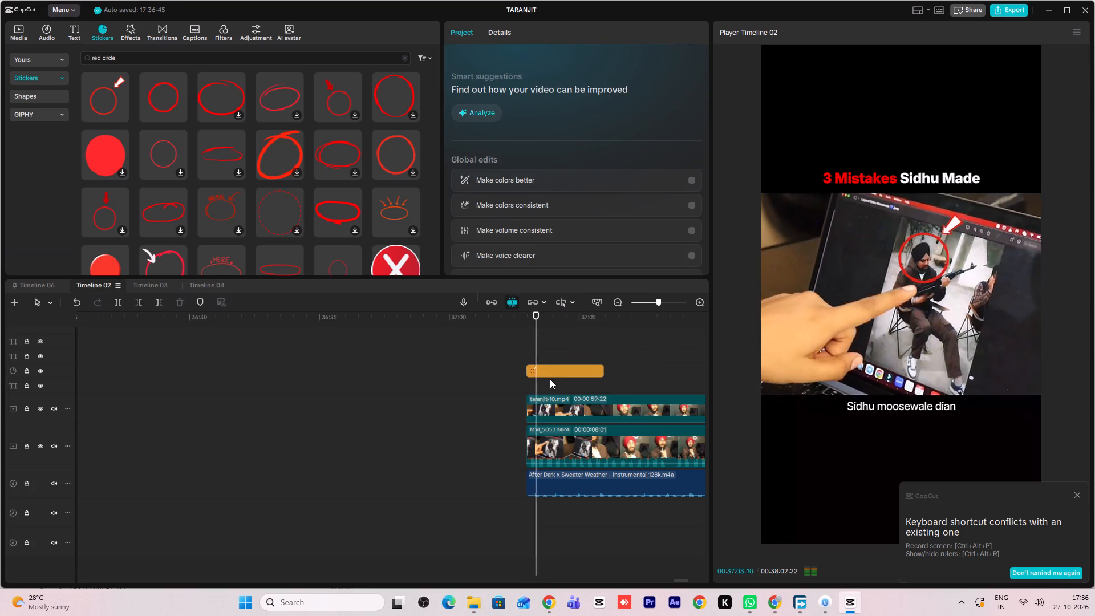
{"action": "key", "text": "space"}
{"action": "key", "text": "space"}
{"action": "key", "text": "space"}
{"action": "key", "text": "space"}
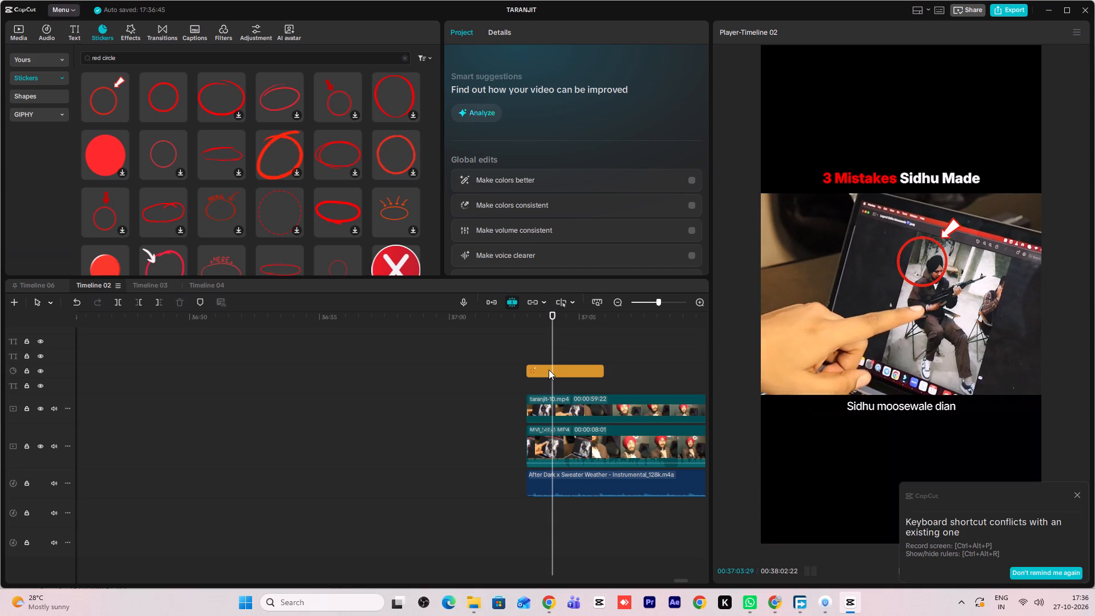
{"action": "key", "text": "space"}
{"action": "left_click", "coordinate": [529, 348]}
{"action": "left_click_drag", "start_coordinate": [529, 348], "coordinate": [518, 349]}
{"action": "left_click", "coordinate": [521, 349]}
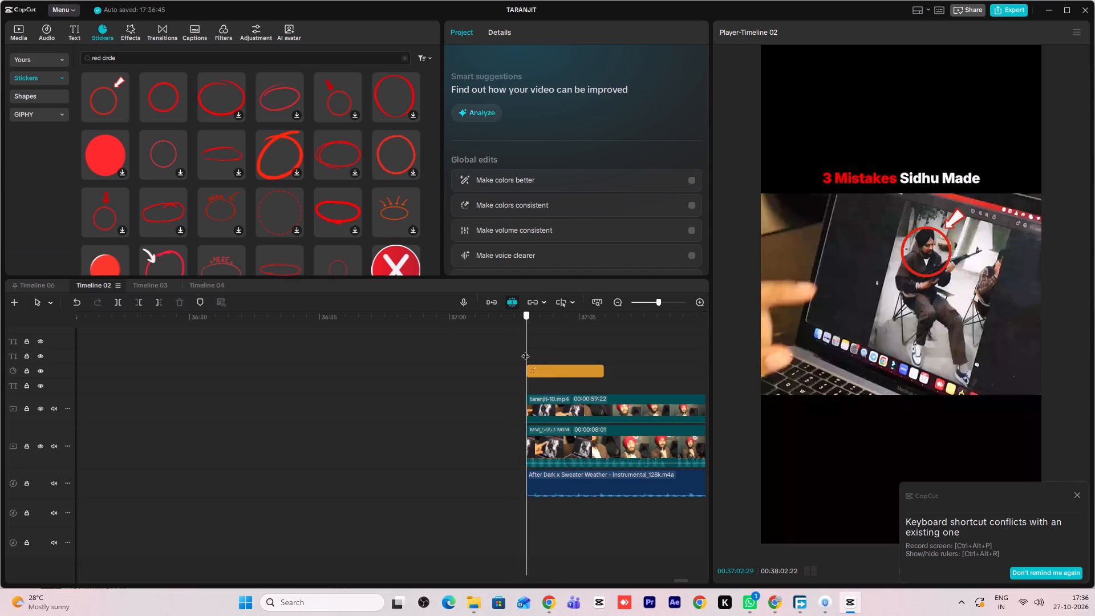
{"action": "key", "text": "space"}
{"action": "left_click", "coordinate": [558, 372]}
{"action": "key", "text": "space"}
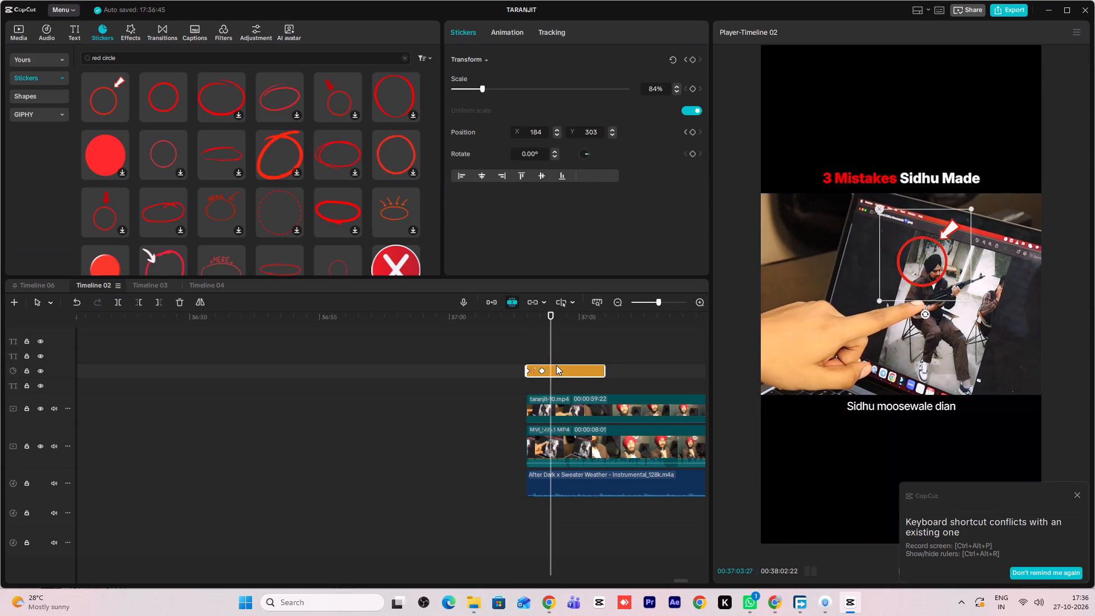
{"action": "left_click_drag", "start_coordinate": [930, 258], "coordinate": [936, 268]}
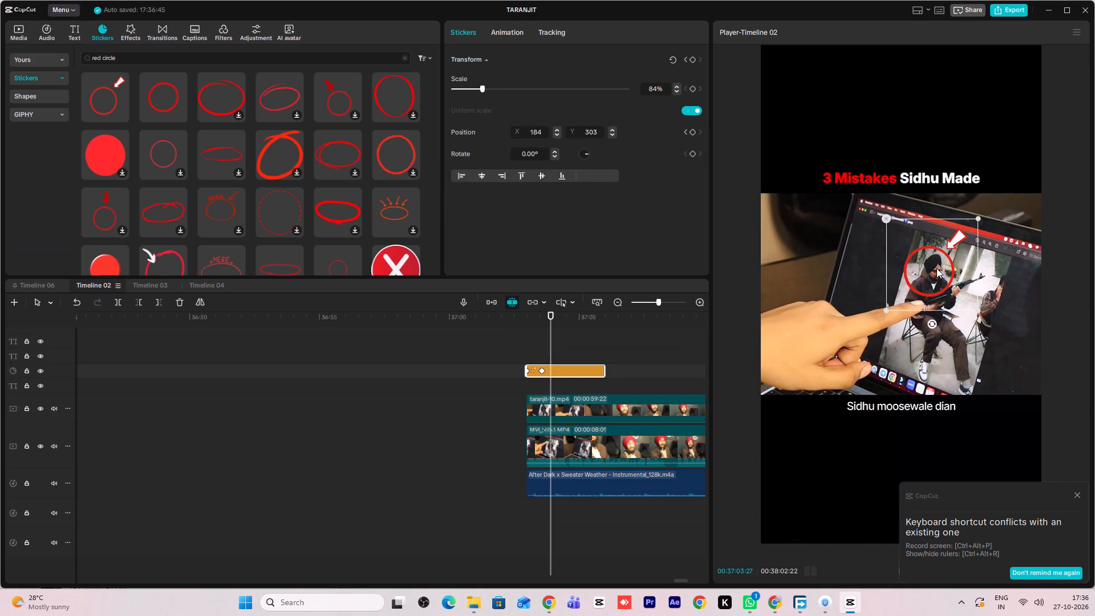
{"action": "left_click_drag", "start_coordinate": [936, 268], "coordinate": [941, 268]}
Split the sticker clip at about 00:37:04:02, as the camera moves off the photo, and delete the remaining part.
{"action": "left_click", "coordinate": [526, 359]}
{"action": "key", "text": "space"}
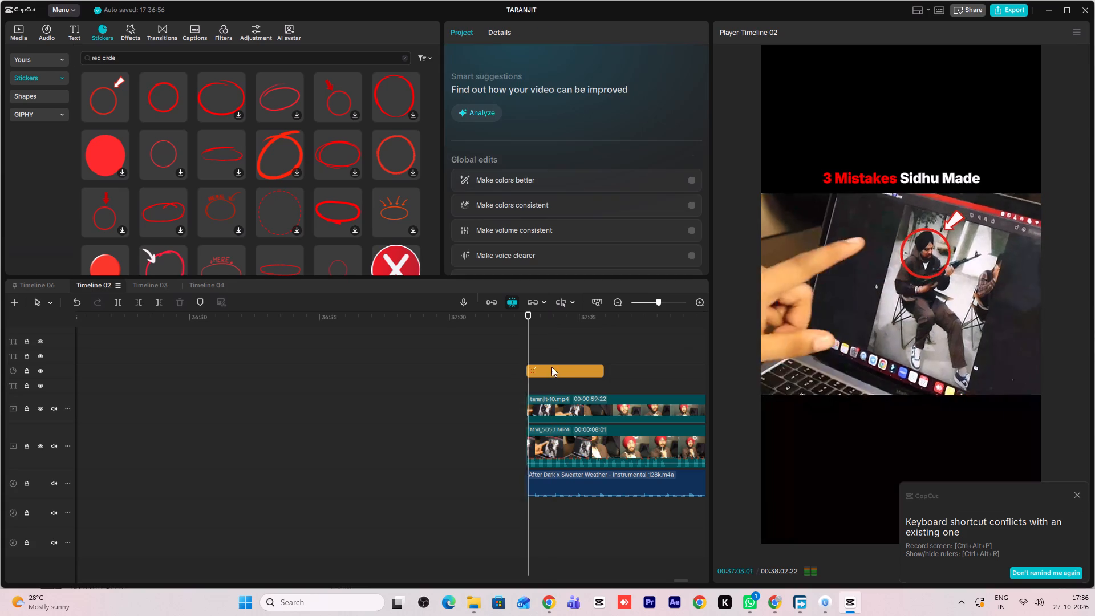
{"action": "key", "text": "space"}
{"action": "left_click", "coordinate": [549, 350]}
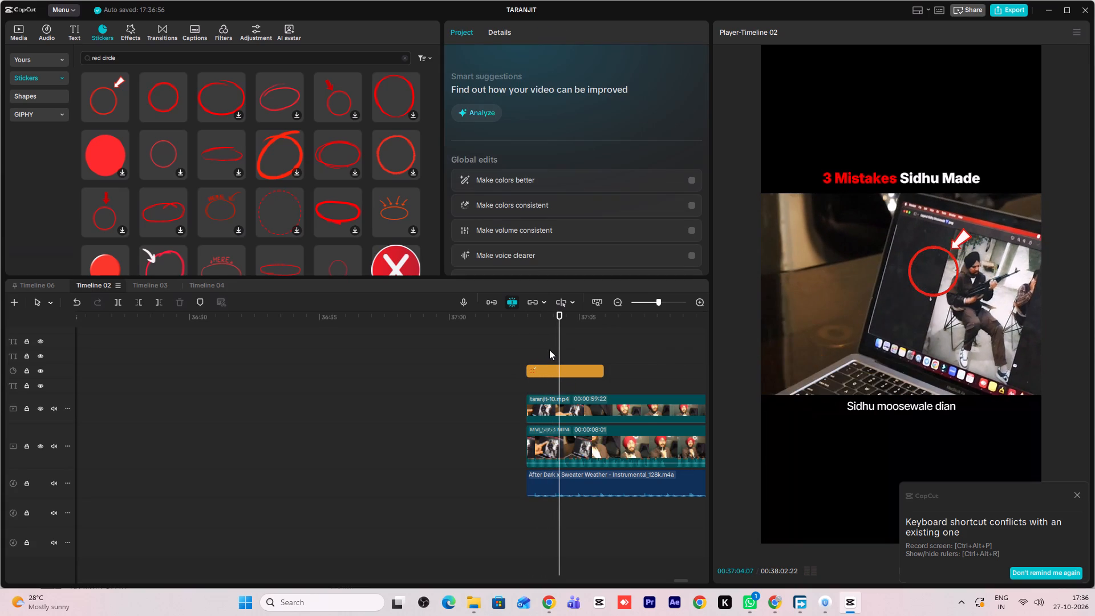
{"action": "left_click_drag", "start_coordinate": [549, 350], "coordinate": [529, 351]}
{"action": "key", "text": "space"}
{"action": "key", "text": "space"}
{"action": "left_click", "coordinate": [563, 370]}
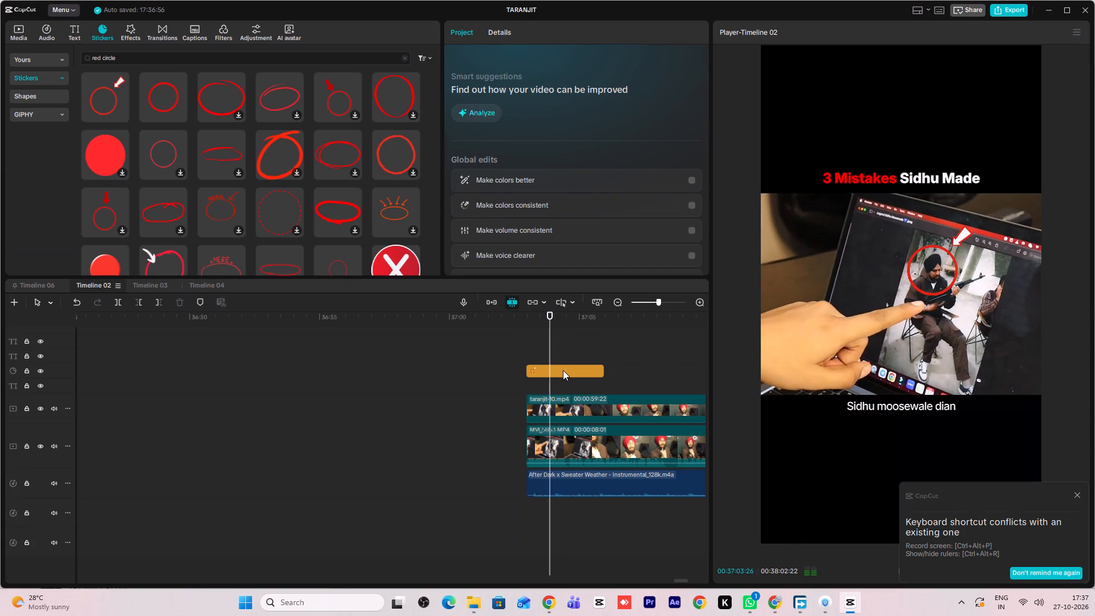
{"action": "key", "text": "space"}
{"action": "key", "text": "space"}
{"action": "left_click", "coordinate": [563, 370]}
{"action": "key", "text": "ctrl+b"}
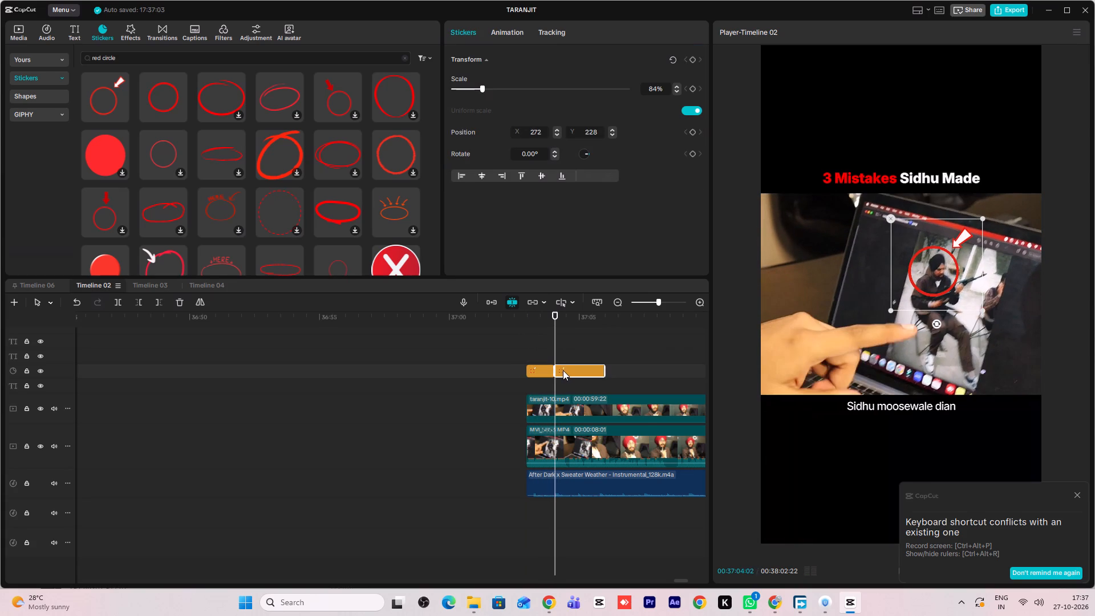
{"action": "key", "text": "BackSpace"}
Check the trimmed sticker in playback and set the timeline's in point at the start of the last video, 00:37:02:29.
{"action": "key", "text": "space"}
{"action": "left_click", "coordinate": [524, 352]}
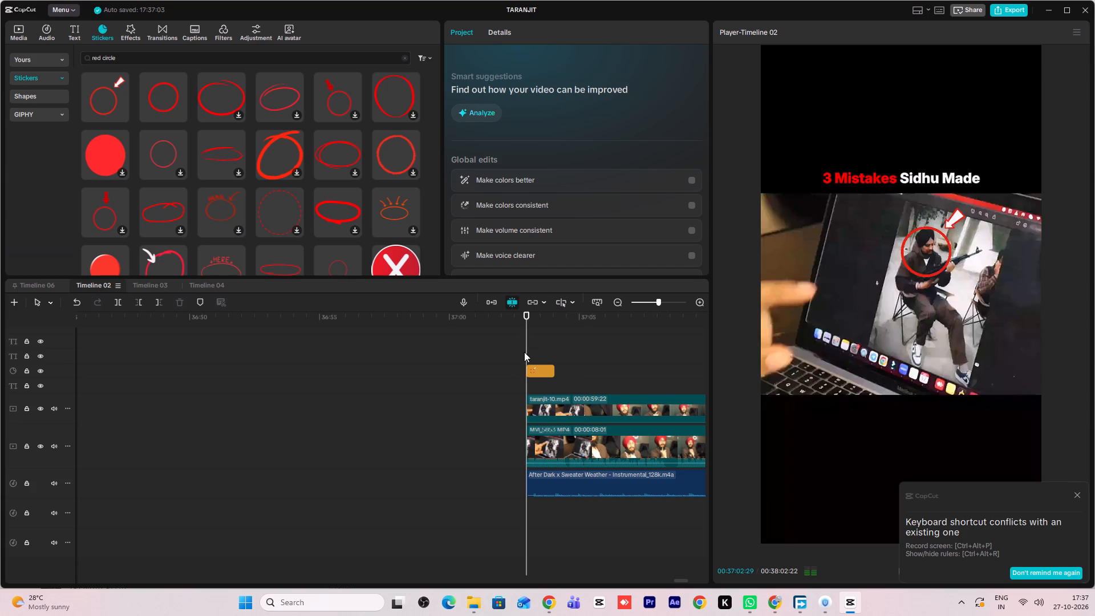
{"action": "key", "text": "space"}
{"action": "scroll", "coordinate": [586, 453], "scroll_direction": "up", "scroll_amount": 7, "text": "ctrl"}
{"action": "scroll", "coordinate": [598, 441], "scroll_direction": "down", "scroll_amount": 13, "text": "ctrl"}
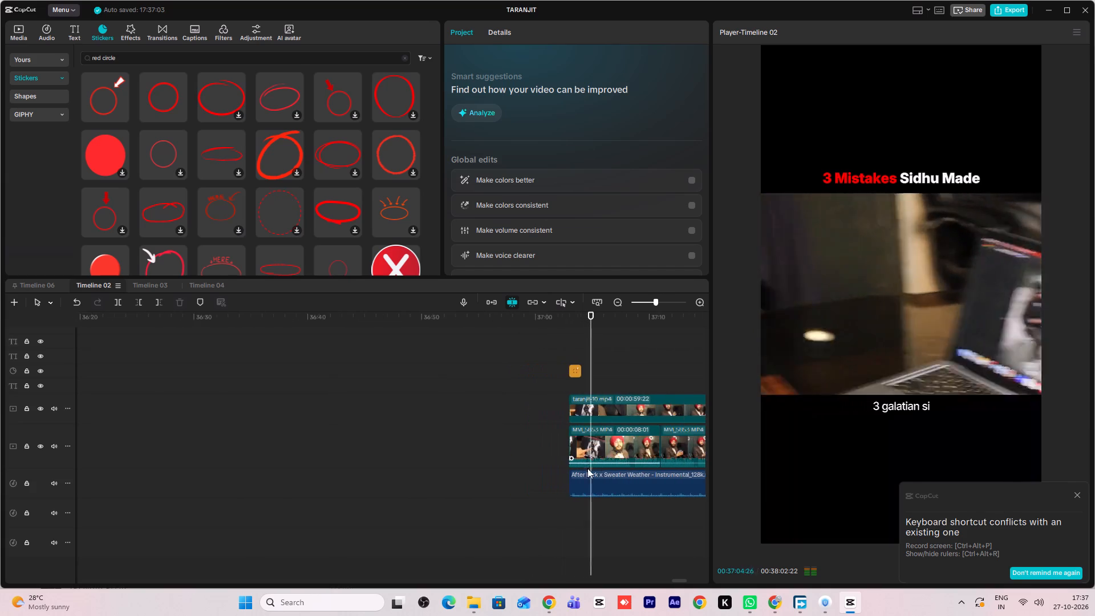
{"action": "scroll", "coordinate": [587, 468], "scroll_direction": "down", "scroll_amount": 11, "text": "ctrl"}
{"action": "double_click", "coordinate": [582, 350]}
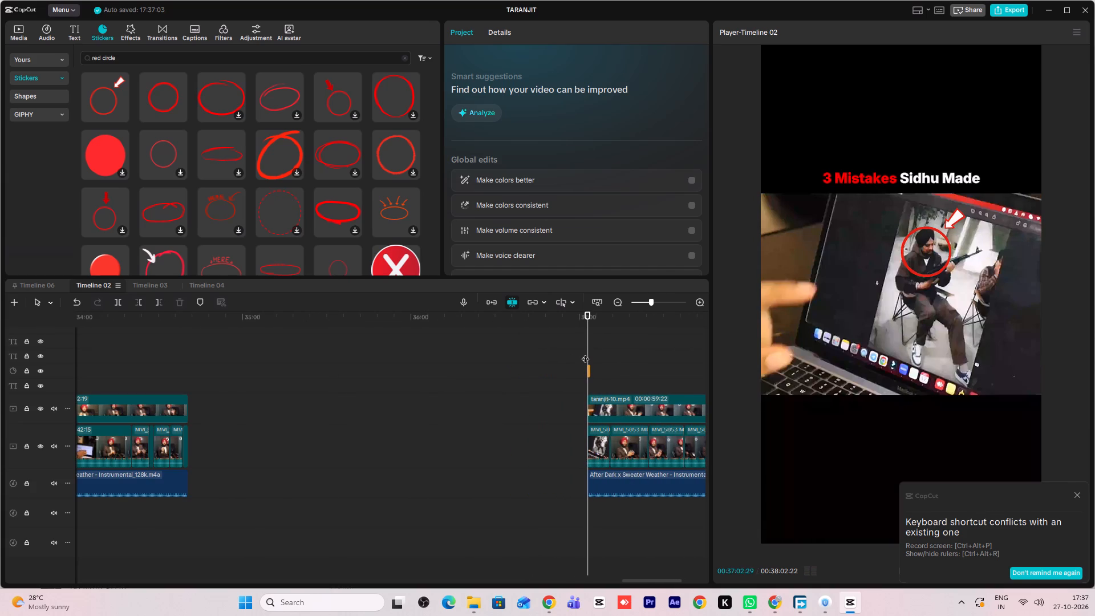
{"action": "key", "text": "i"}
{"action": "key", "text": "space"}
{"action": "scroll", "coordinate": [679, 438], "scroll_direction": "up", "scroll_amount": 8, "text": "ctrl"}
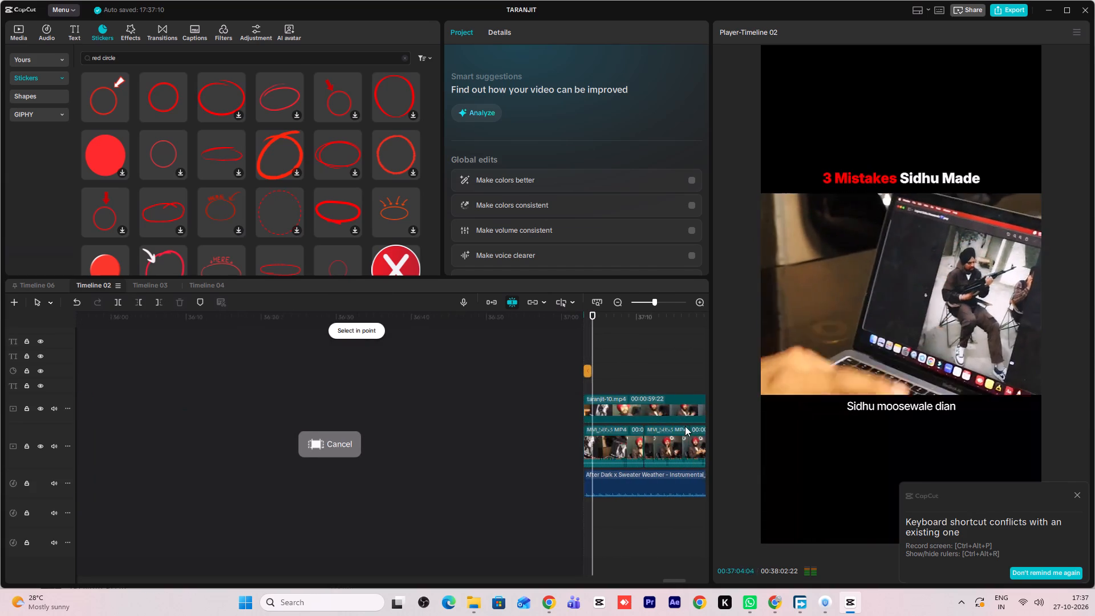
{"action": "left_click_drag", "start_coordinate": [682, 420], "coordinate": [640, 485], "text": "ctrl"}
{"action": "scroll", "coordinate": [575, 456], "scroll_direction": "down", "scroll_amount": 8, "text": "ctrl"}
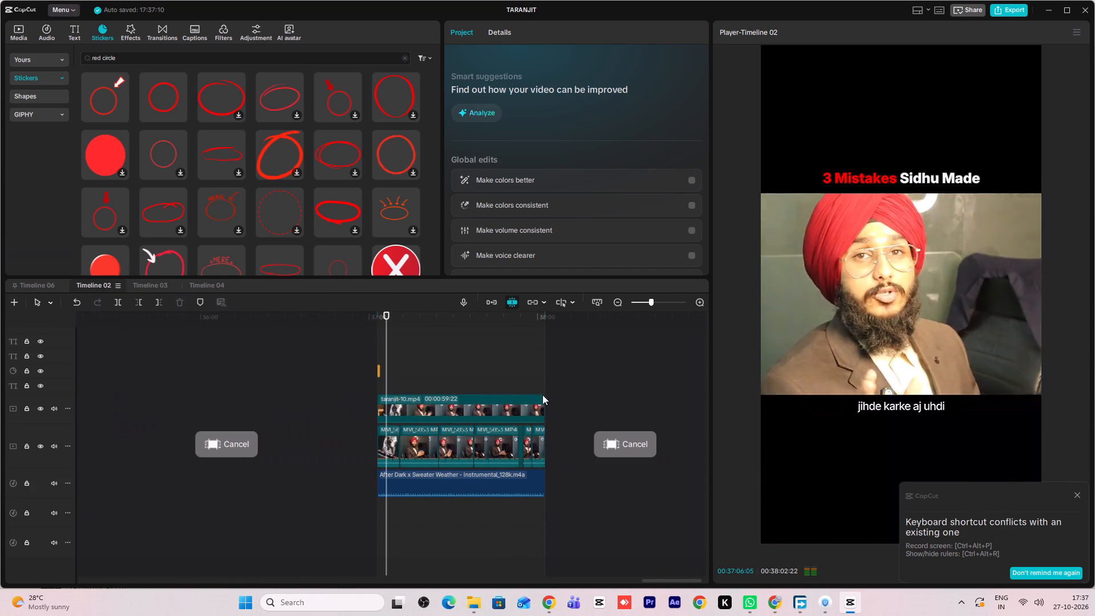
Review the closing seconds of the last video in playback, around 00:37:58 to 00:37:59.
{"action": "left_click", "coordinate": [520, 361]}
{"action": "left_click_drag", "start_coordinate": [523, 362], "coordinate": [545, 375]}
{"action": "left_click", "coordinate": [545, 370]}
{"action": "left_click_drag", "start_coordinate": [545, 370], "coordinate": [533, 371]}
{"action": "key", "text": "space"}
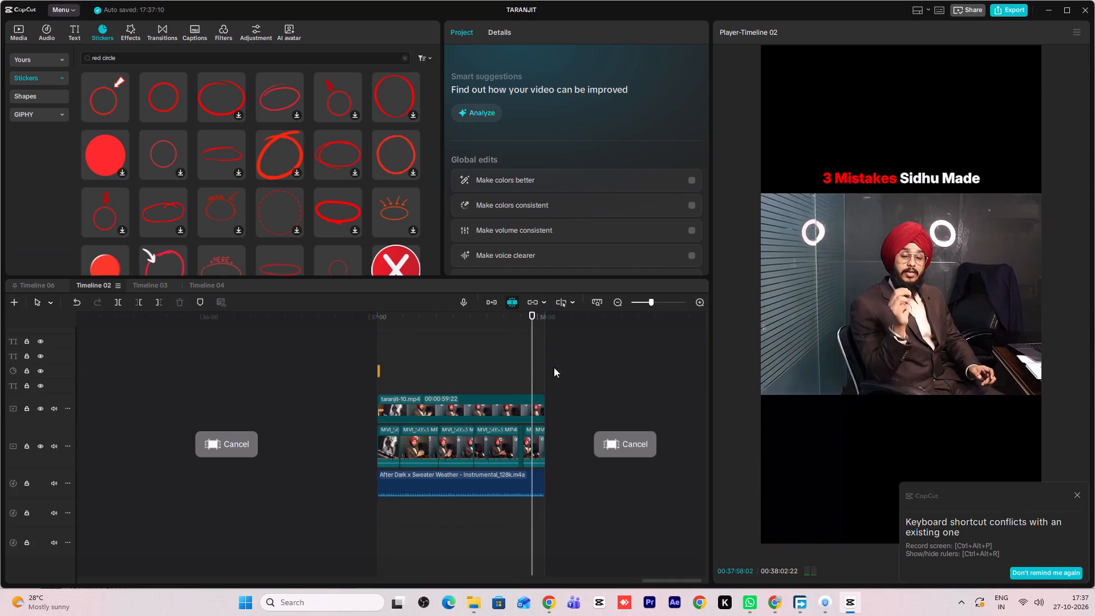
{"action": "key", "text": "space"}
Export the marked range of Timeline 02 as a video named "3 mistakes" and dismiss the sharing options.
{"action": "left_click", "coordinate": [1017, 12]}
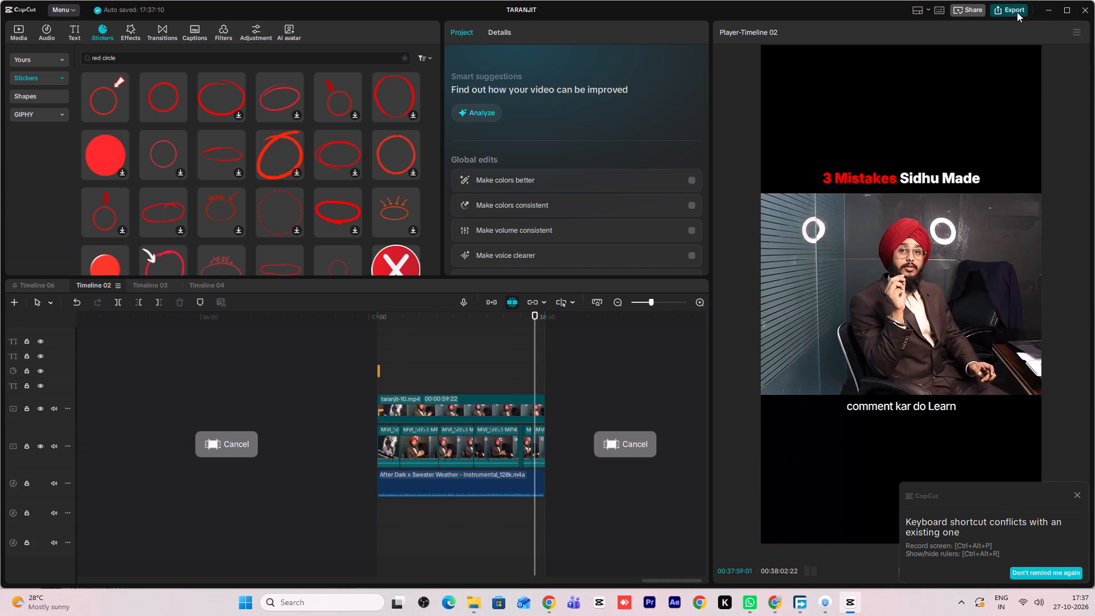
{"action": "left_click_drag", "start_coordinate": [653, 164], "coordinate": [559, 159]}
{"action": "key", "text": "BackSpace"}
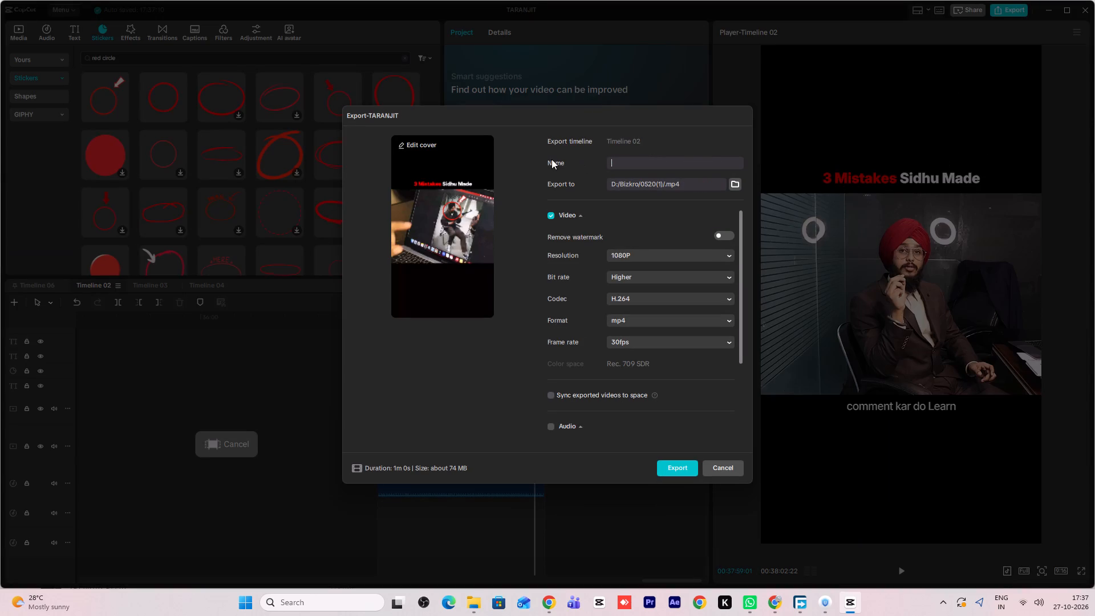
{"action": "type", "text": "3 mistaksd"}
{"action": "key", "text": "BackSpace"}
{"action": "key", "text": "BackSpace"}
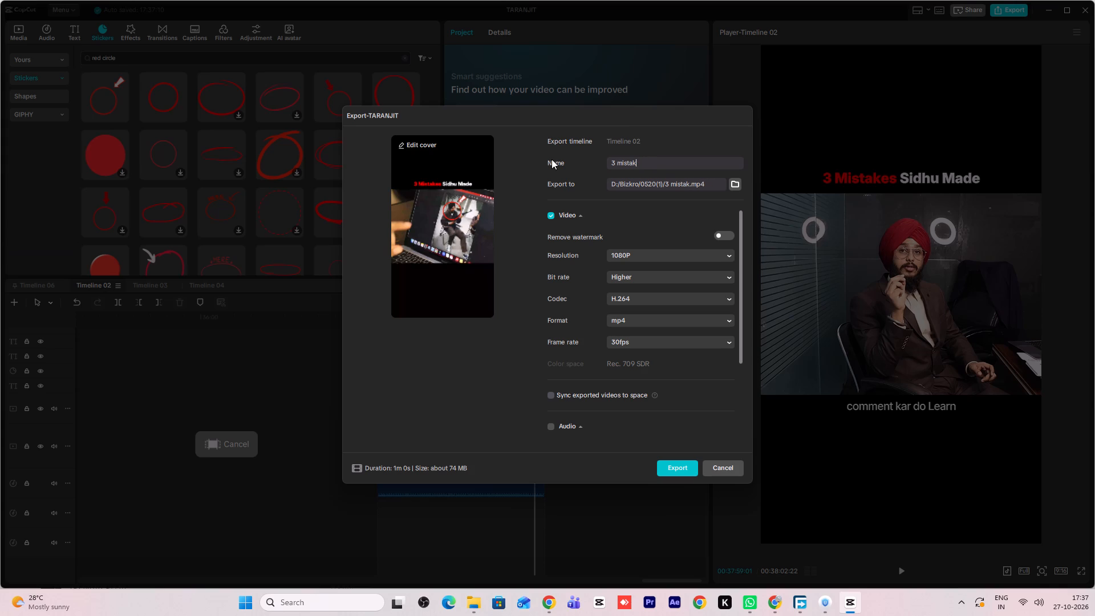
{"action": "type", "text": "es"}
{"action": "left_click", "coordinate": [672, 473]}
{"action": "left_click", "coordinate": [729, 463]}
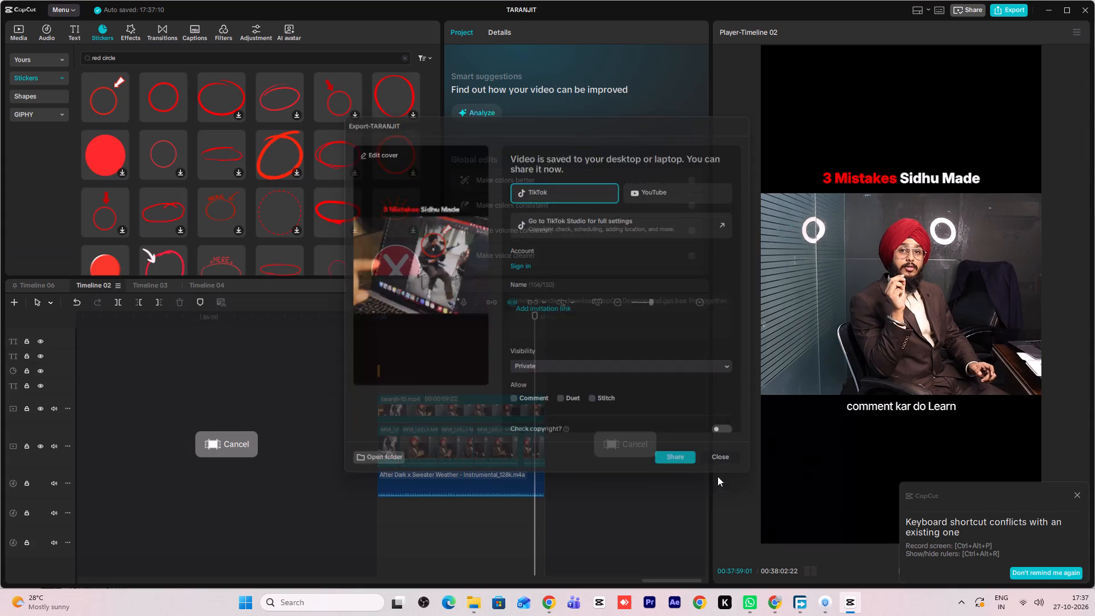
Clear the marked range around the last video on Timeline 02.
{"action": "scroll", "coordinate": [484, 528], "scroll_direction": "down", "scroll_amount": 20, "text": "ctrl"}
{"action": "scroll", "coordinate": [484, 528], "scroll_direction": "down", "scroll_amount": 2, "text": "ctrl"}
{"action": "middle_click", "coordinate": [485, 484], "text": "ctrl"}
{"action": "left_click", "coordinate": [631, 449]}
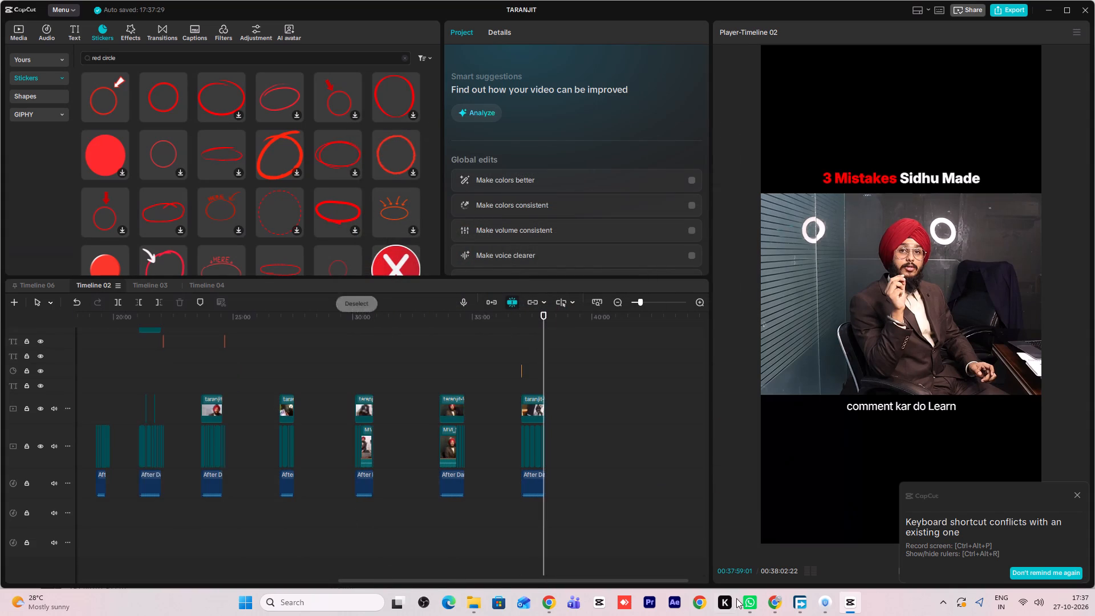
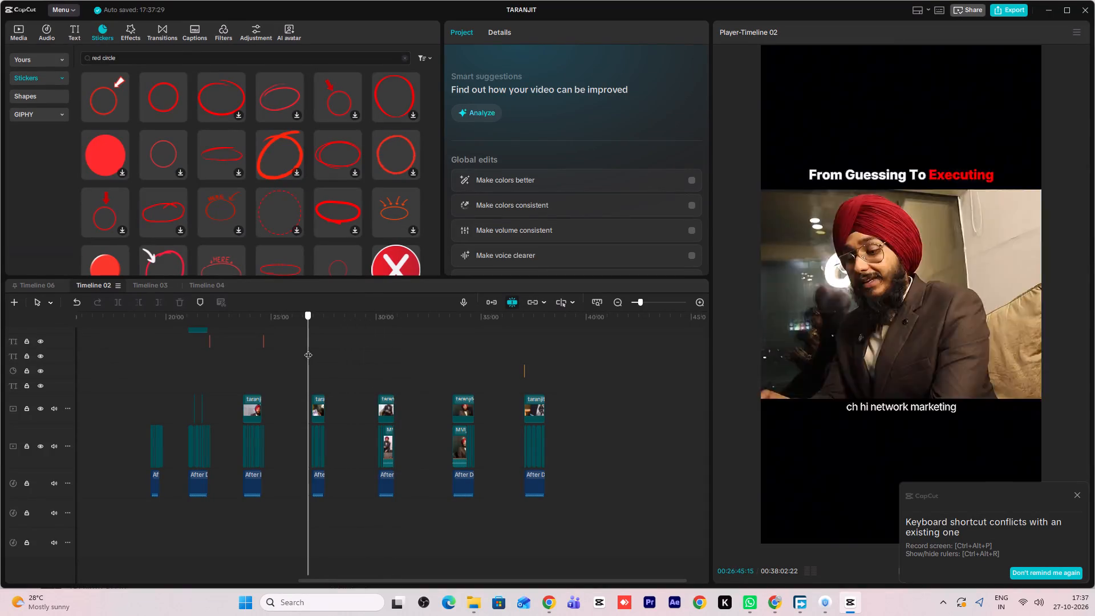
Add two default text clips on separate tracks at the start of the "Reckless Minds Lose Money" video, 00:23:39:25.
{"action": "left_click", "coordinate": [237, 363]}
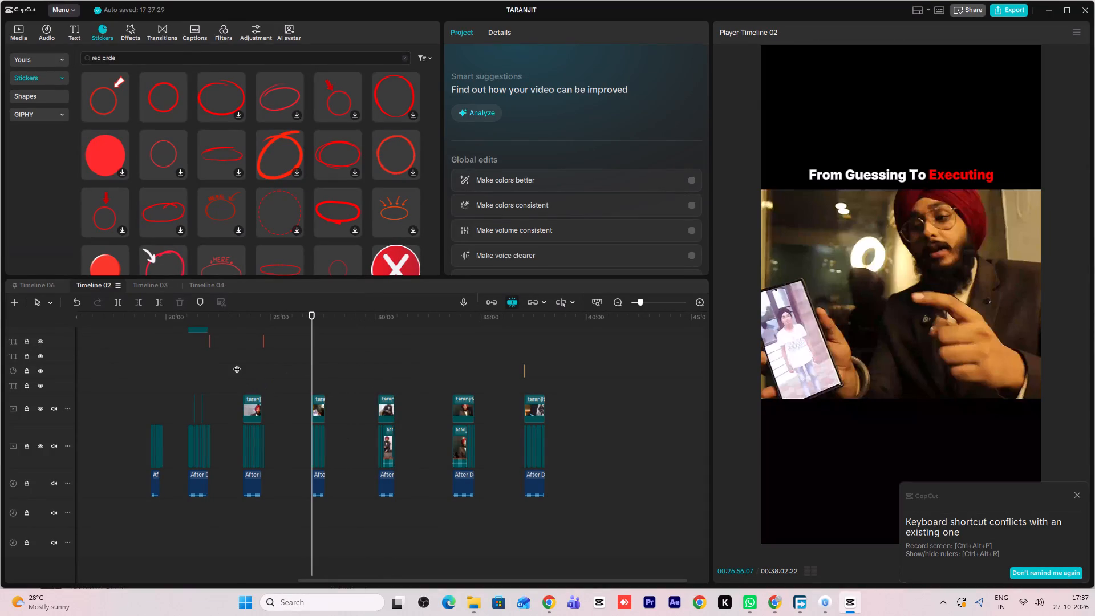
{"action": "left_click_drag", "start_coordinate": [237, 363], "coordinate": [242, 364]}
{"action": "scroll", "coordinate": [322, 486], "scroll_direction": "up", "scroll_amount": 5, "text": "ctrl"}
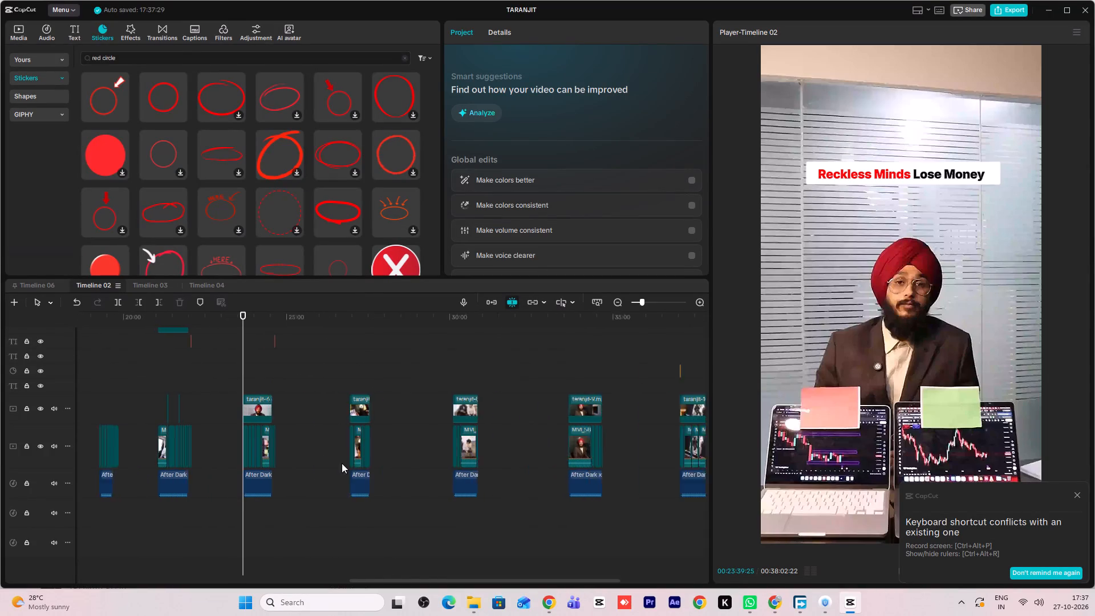
{"action": "scroll", "coordinate": [342, 463], "scroll_direction": "up", "scroll_amount": 14, "text": "ctrl"}
{"action": "left_click", "coordinate": [270, 370]}
{"action": "left_click_drag", "start_coordinate": [270, 370], "coordinate": [245, 372]}
{"action": "left_click", "coordinate": [70, 34]}
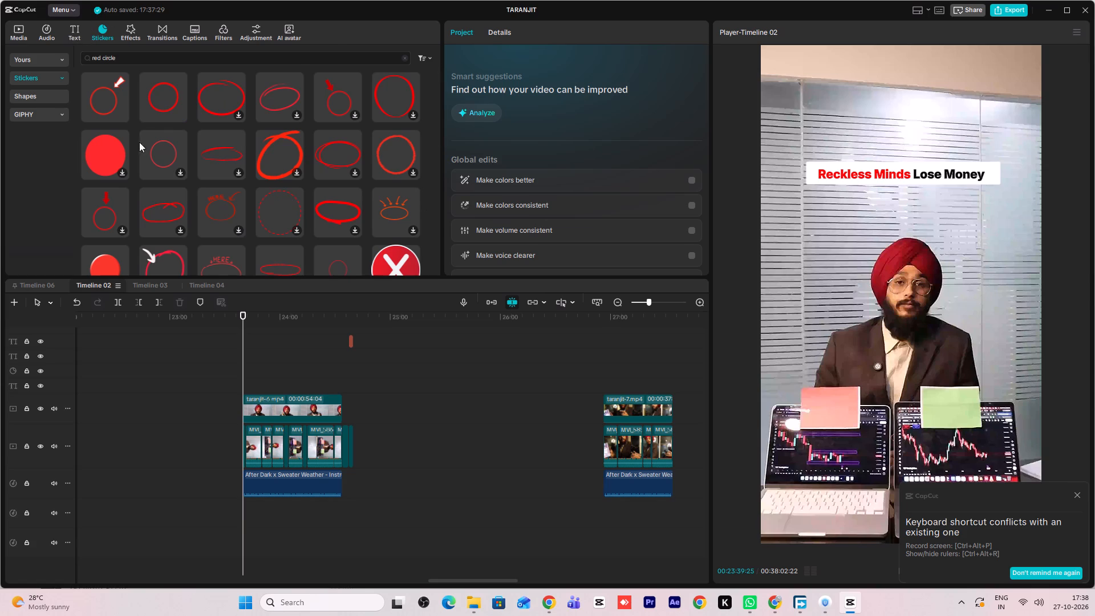
{"action": "left_click_drag", "start_coordinate": [100, 79], "coordinate": [246, 379]}
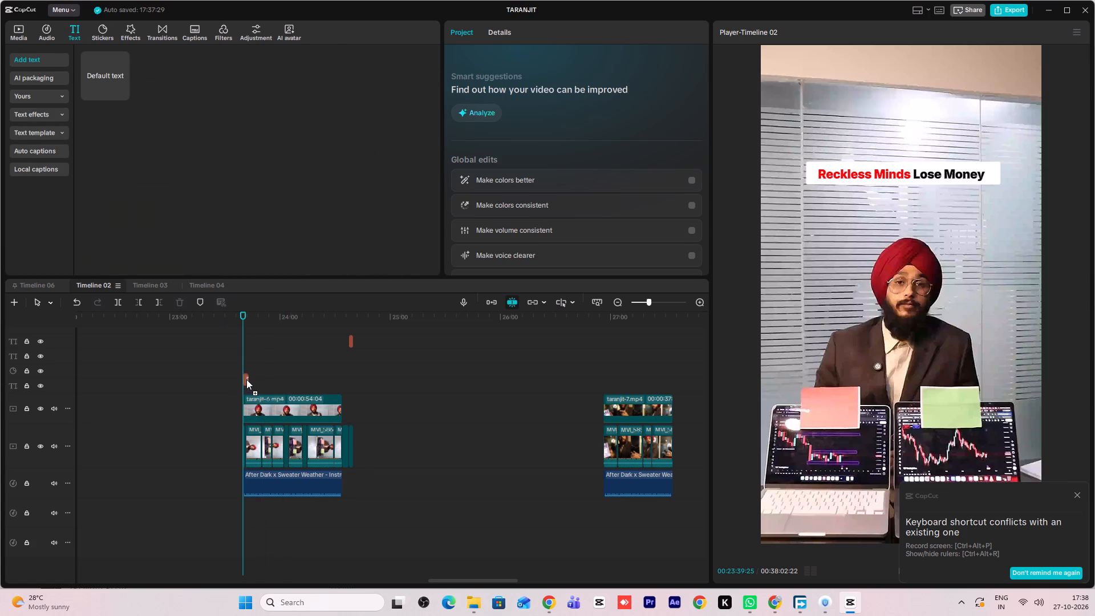
{"action": "left_click_drag", "start_coordinate": [246, 379], "coordinate": [245, 379]}
{"action": "left_click_drag", "start_coordinate": [98, 76], "coordinate": [238, 408]}
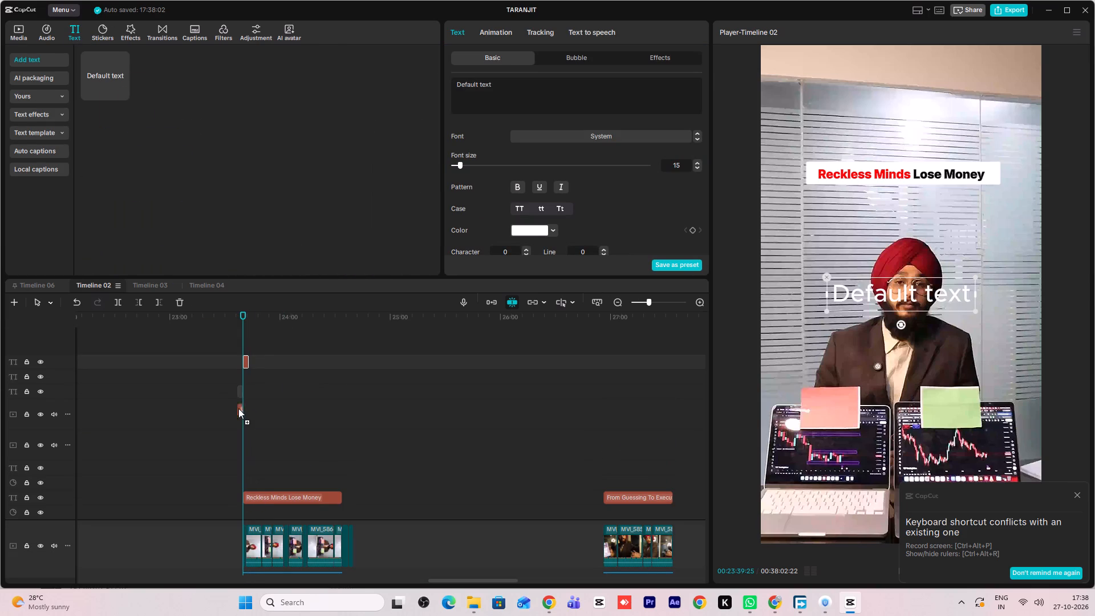
{"action": "left_click_drag", "start_coordinate": [238, 408], "coordinate": [248, 403]}
{"action": "scroll", "coordinate": [245, 482], "scroll_direction": "up", "scroll_amount": 11, "text": "ctrl"}
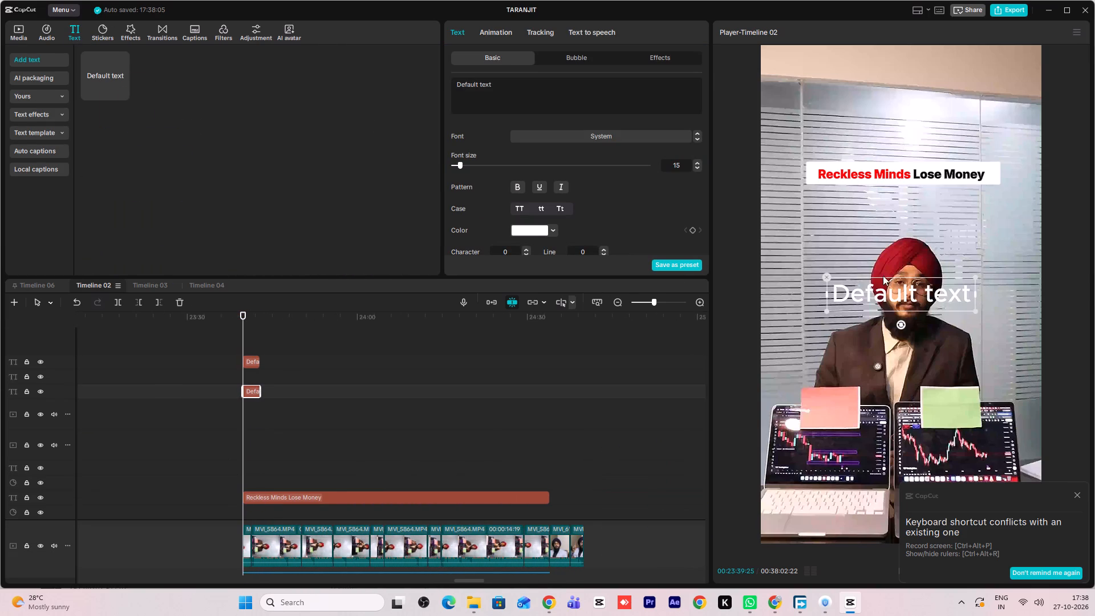
Move the second default text onto the pink sticky note and scale it down.
{"action": "left_click_drag", "start_coordinate": [899, 284], "coordinate": [843, 391]}
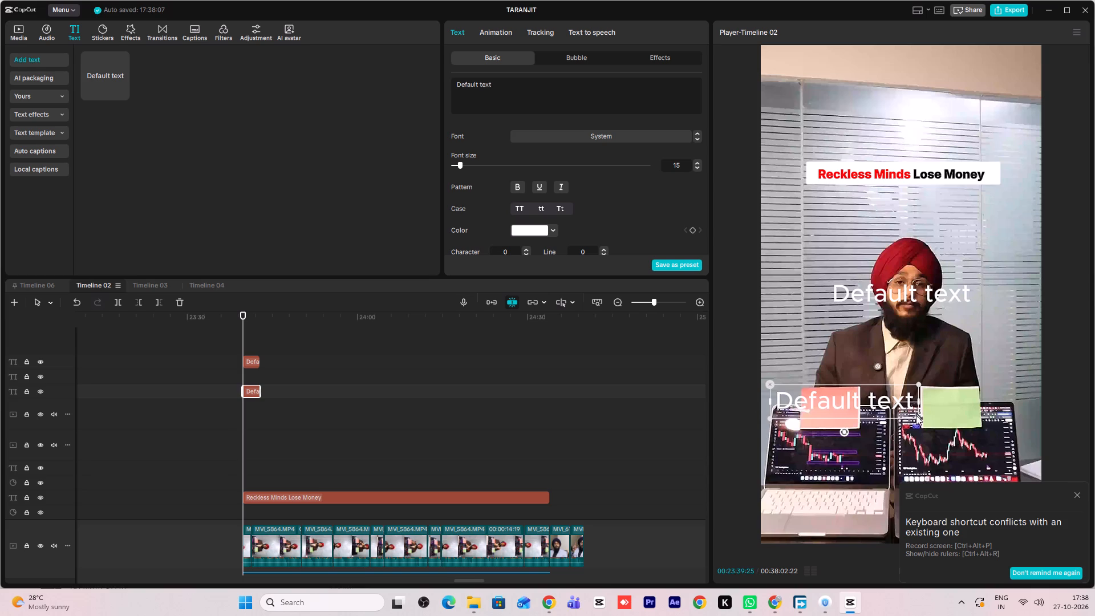
{"action": "left_click_drag", "start_coordinate": [920, 418], "coordinate": [854, 394]}
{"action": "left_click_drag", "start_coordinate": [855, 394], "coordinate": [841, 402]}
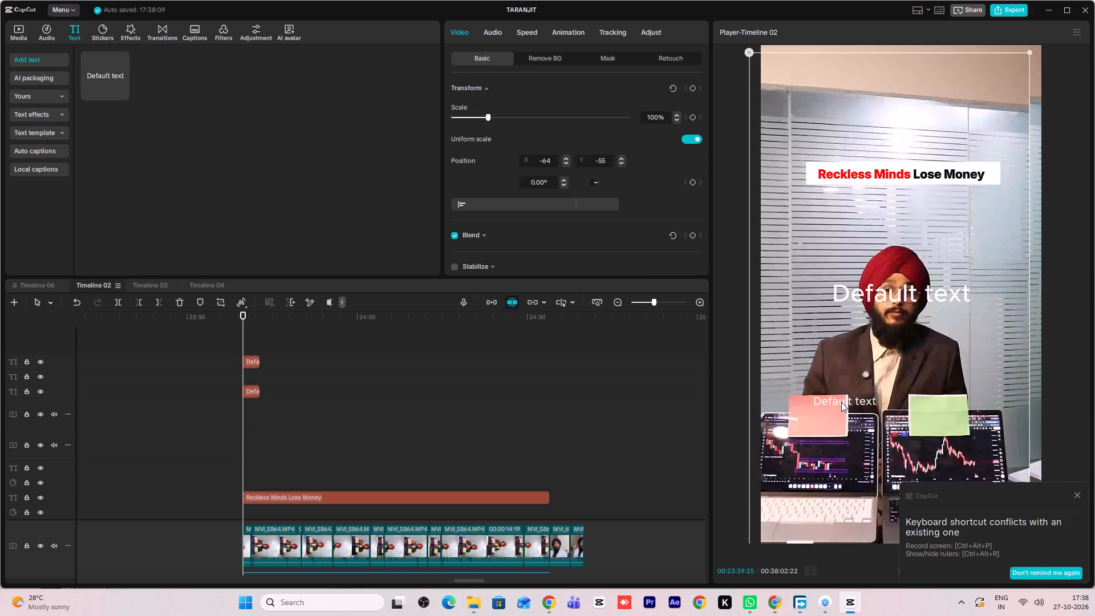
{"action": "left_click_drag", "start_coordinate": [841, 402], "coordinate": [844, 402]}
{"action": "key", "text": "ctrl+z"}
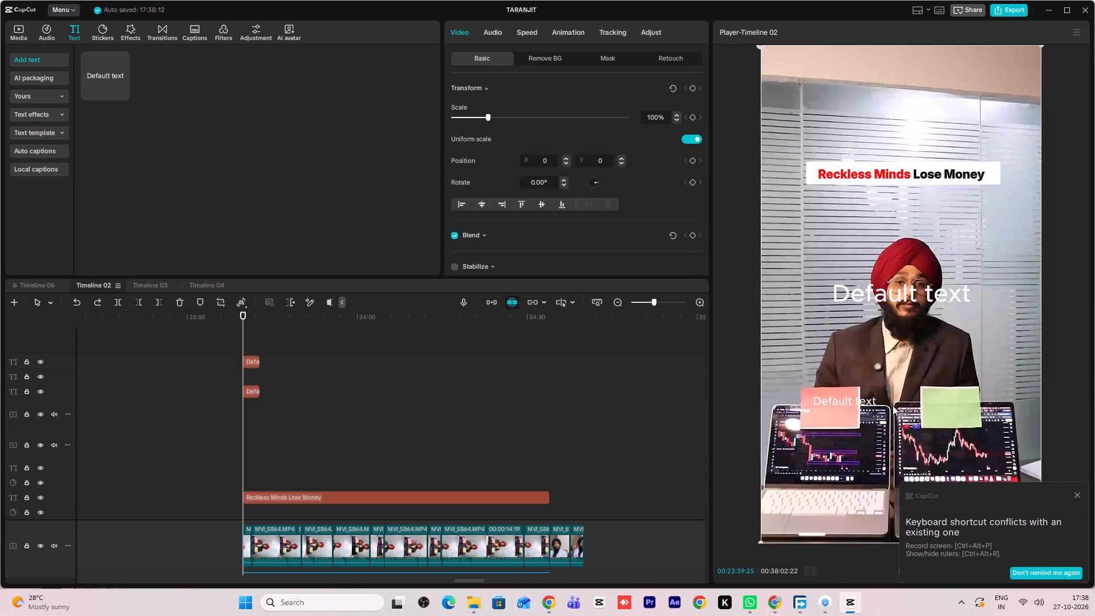
Shrink the second default text further and centre it within the pink sticky note.
{"action": "left_click", "coordinate": [846, 405]}
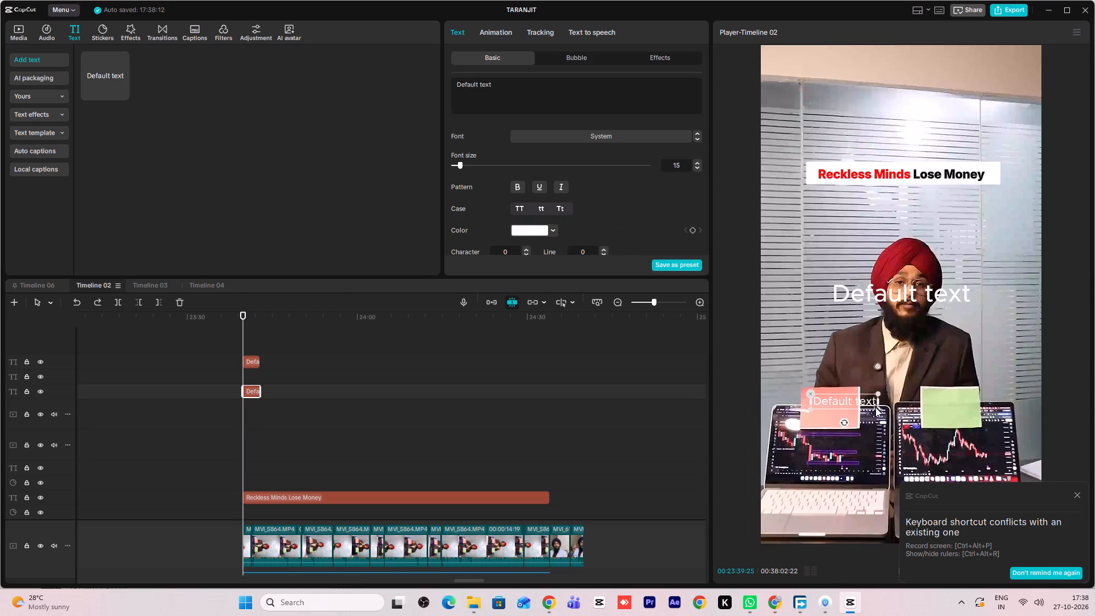
{"action": "left_click_drag", "start_coordinate": [875, 407], "coordinate": [858, 406]}
{"action": "left_click_drag", "start_coordinate": [847, 401], "coordinate": [834, 405]}
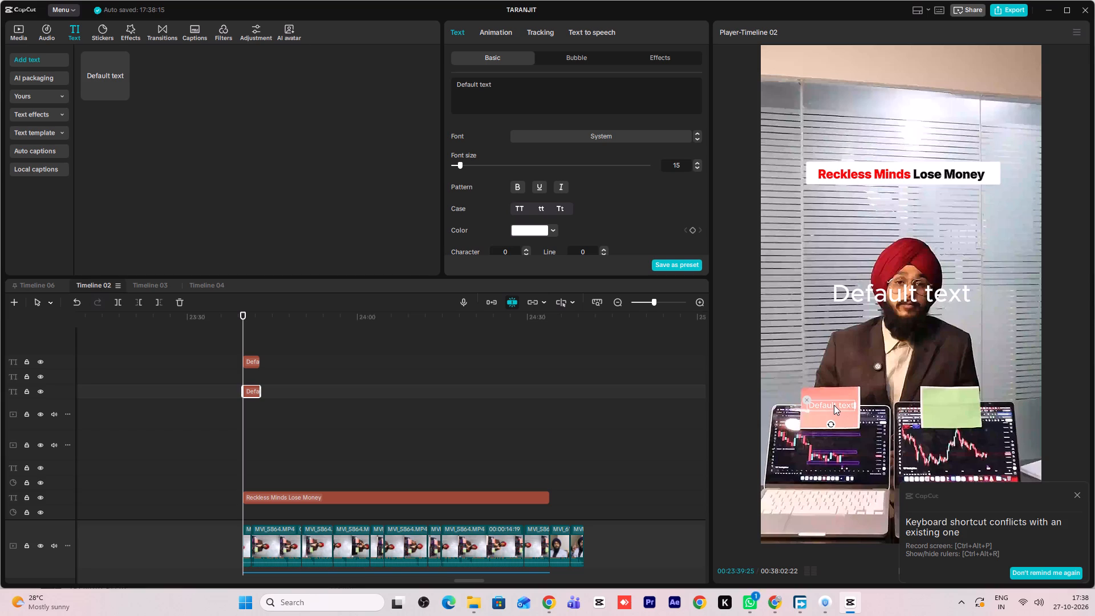
{"action": "left_click_drag", "start_coordinate": [834, 405], "coordinate": [832, 405]}
Replace the wording of the text on the pink note with "Idiot".
{"action": "left_click_drag", "start_coordinate": [513, 85], "coordinate": [386, 70]}
{"action": "key", "text": "BackSpace"}
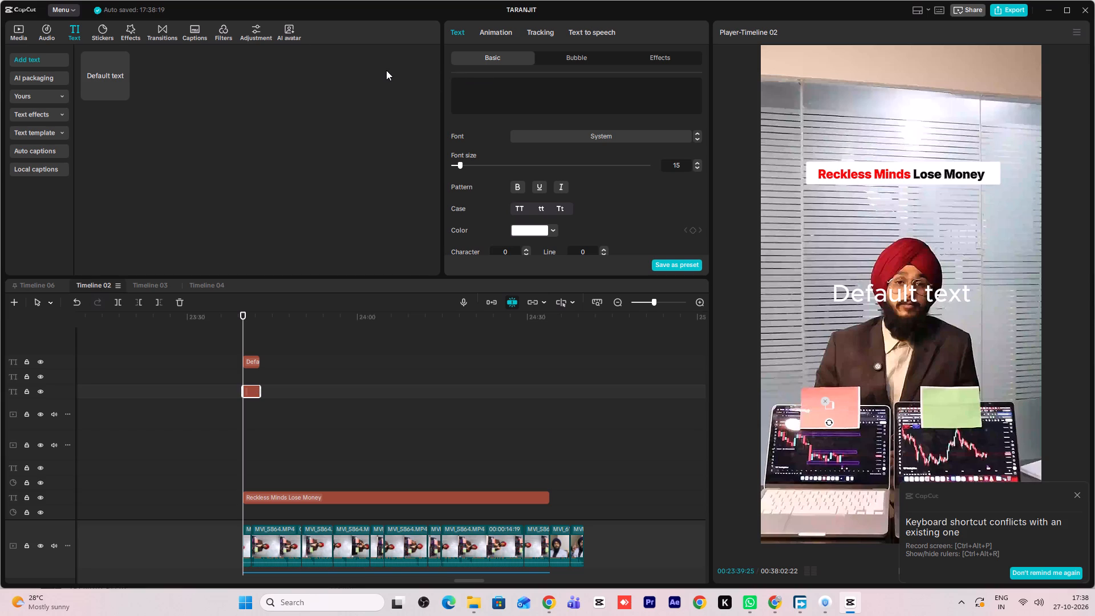
{"action": "key", "text": "shift+i"}
{"action": "type", "text": "dioy"}
{"action": "key", "text": "BackSpace"}
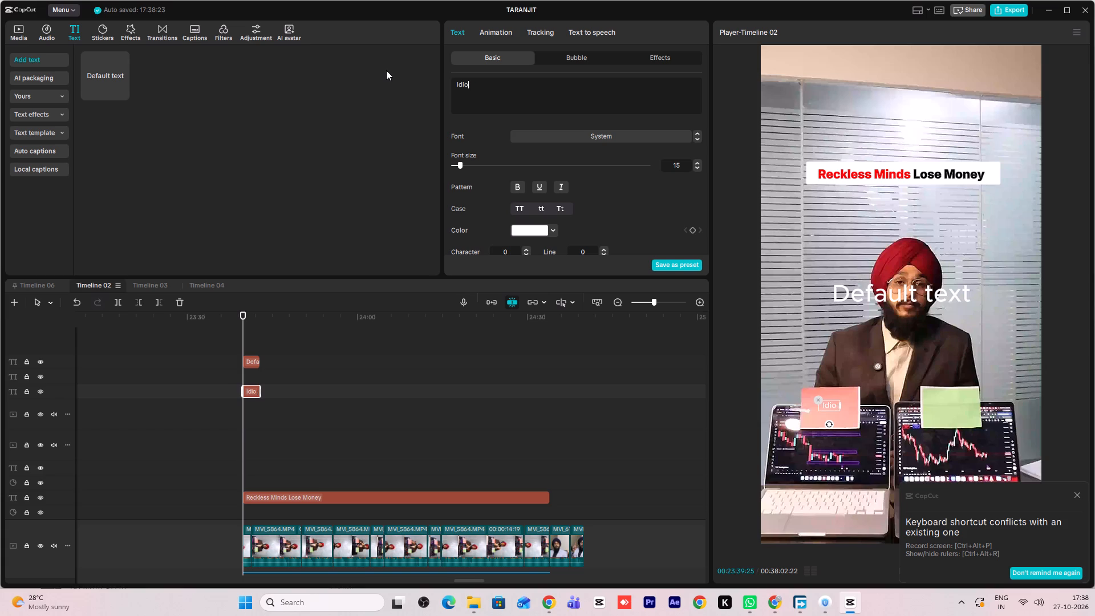
{"action": "key", "text": "BackSpace"}
{"action": "type", "text": "ou"}
{"action": "key", "text": "BackSpace"}
{"action": "key", "text": "t"}
Set the "Idiot" text to uppercase and rescale it to fill the pink note's width.
{"action": "scroll", "coordinate": [836, 453], "scroll_direction": "up", "scroll_amount": 4, "text": "ctrl"}
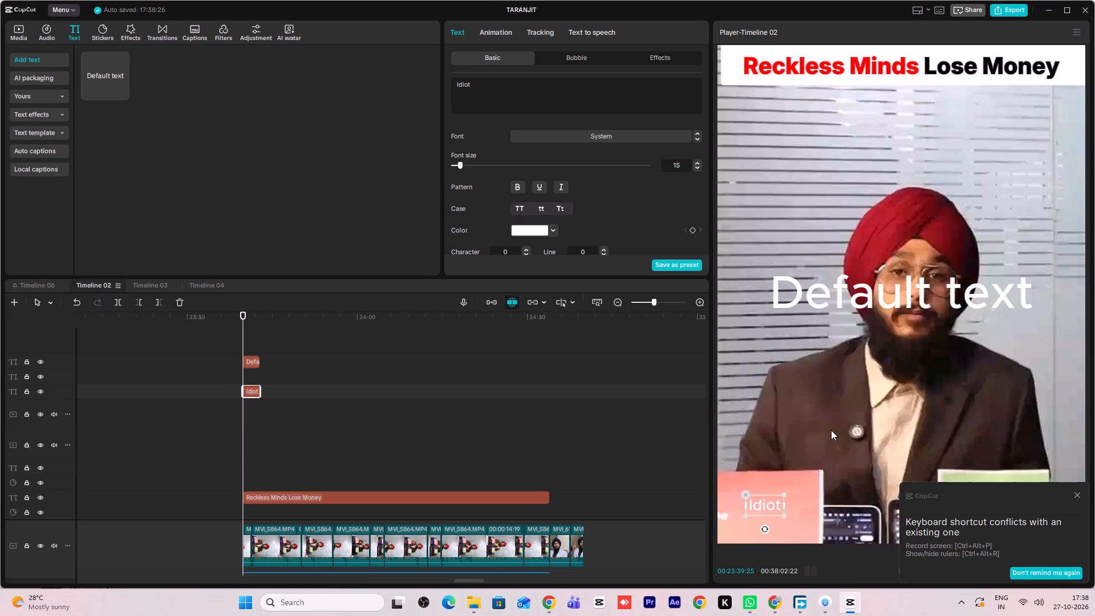
{"action": "left_click_drag", "start_coordinate": [784, 514], "coordinate": [810, 546]}
{"action": "scroll", "coordinate": [860, 471], "scroll_direction": "down", "scroll_amount": 5, "text": "ctrl"}
{"action": "left_click", "coordinate": [851, 372]}
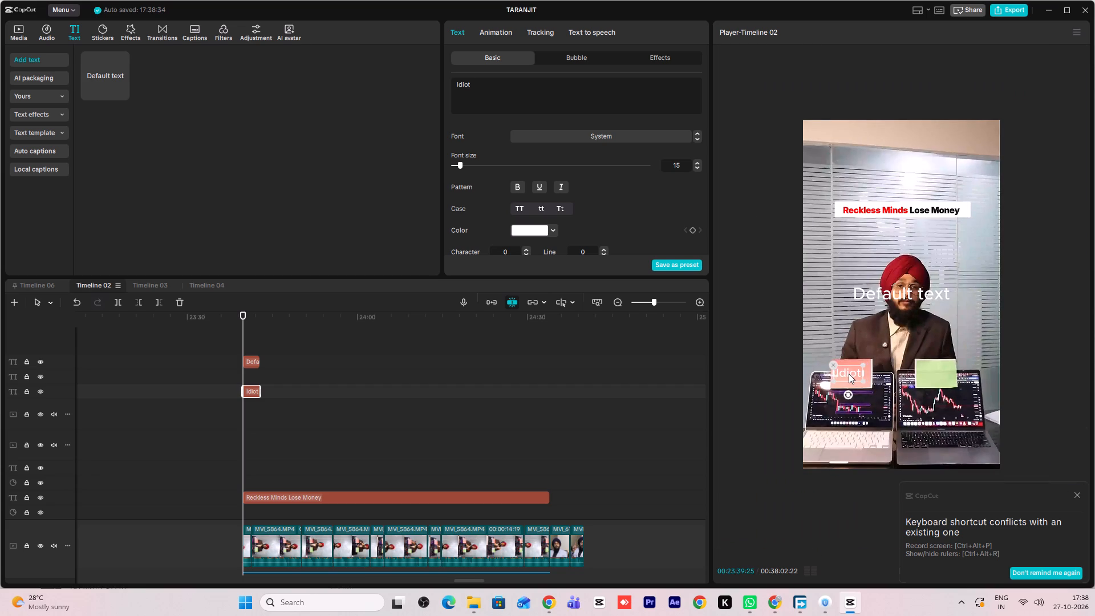
{"action": "left_click", "coordinate": [521, 205]}
{"action": "left_click_drag", "start_coordinate": [867, 383], "coordinate": [861, 378]}
Make the "IDIOT" text bold and set its font to Inter 18pt Black.
{"action": "scroll", "coordinate": [543, 186], "scroll_direction": "down", "scroll_amount": 1}
{"action": "scroll", "coordinate": [554, 219], "scroll_direction": "up", "scroll_amount": 2}
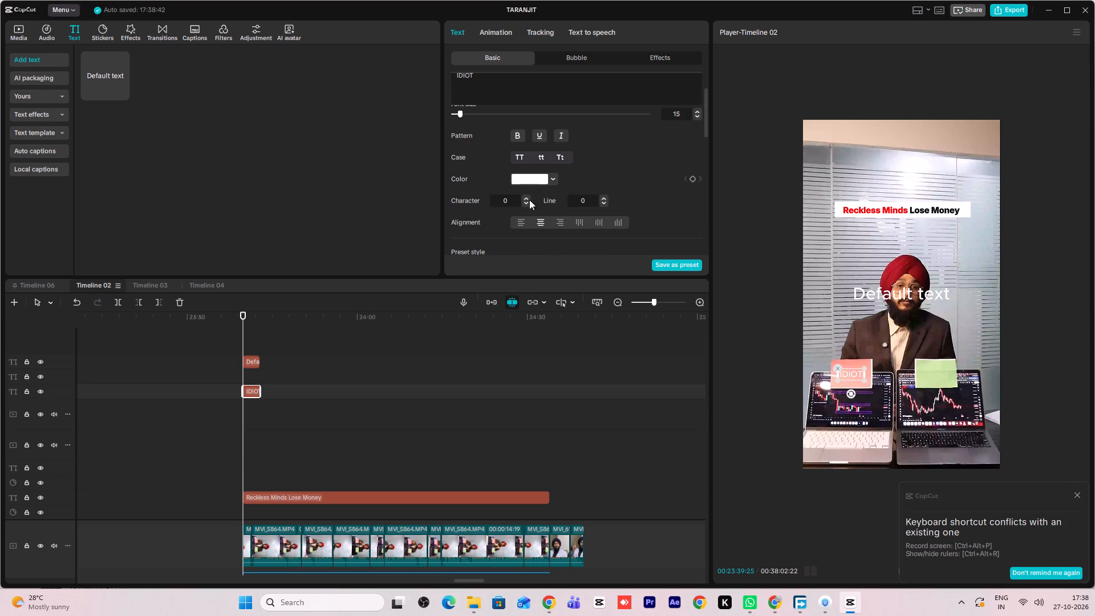
{"action": "left_click", "coordinate": [514, 184]}
{"action": "left_click", "coordinate": [624, 138]}
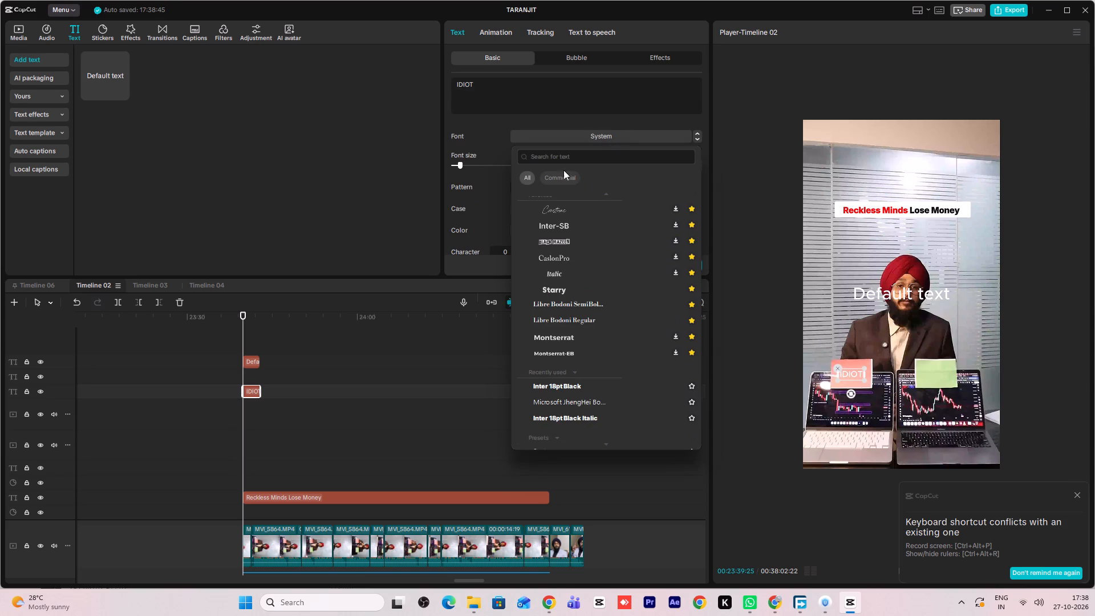
{"action": "left_click", "coordinate": [581, 159]}
{"action": "type", "text": "inetr"}
{"action": "key", "text": "BackSpace"}
{"action": "key", "text": "BackSpace"}
{"action": "key", "text": "BackSpace"}
{"action": "key", "text": "y"}
{"action": "key", "text": "BackSpace"}
{"action": "key", "text": "equal"}
{"action": "type", "text": "6e"}
{"action": "key", "text": "BackSpace"}
{"action": "key", "text": "BackSpace"}
{"action": "key", "text": "BackSpace"}
{"action": "type", "text": "ter"}
{"action": "key", "text": "Return"}
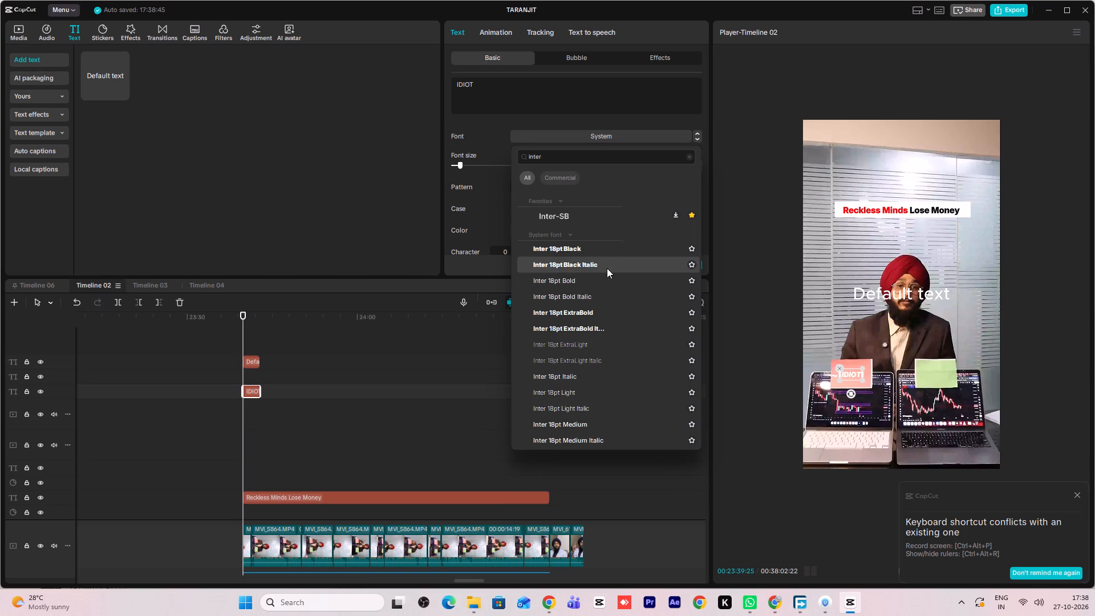
{"action": "left_click", "coordinate": [579, 244]}
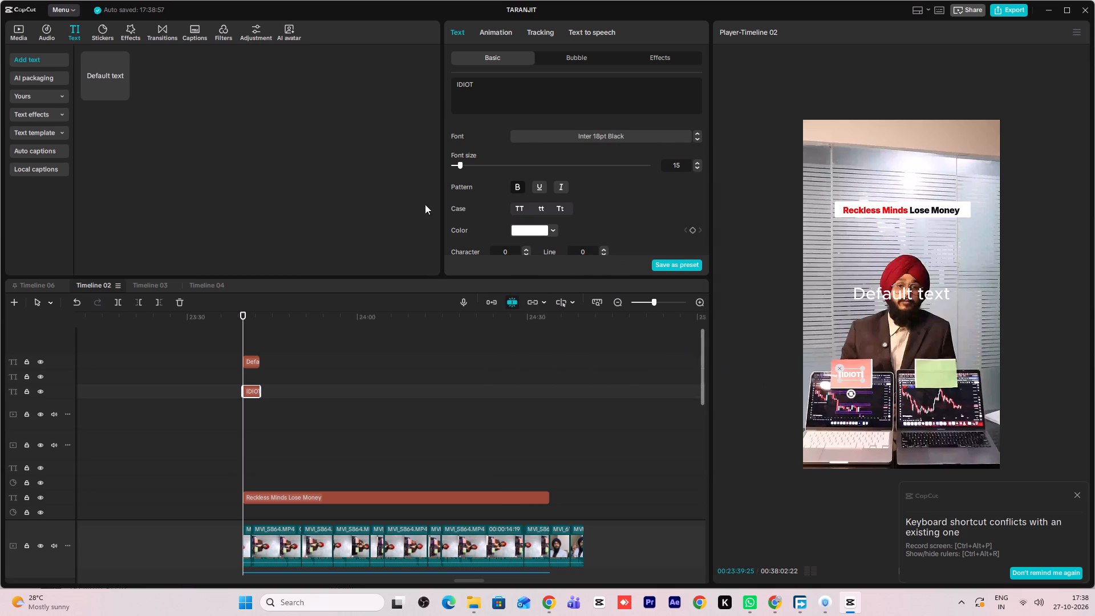
Add a background behind the "IDIOT" text and set its colour to red, FF0000.
{"action": "scroll", "coordinate": [562, 233], "scroll_direction": "down", "scroll_amount": 8}
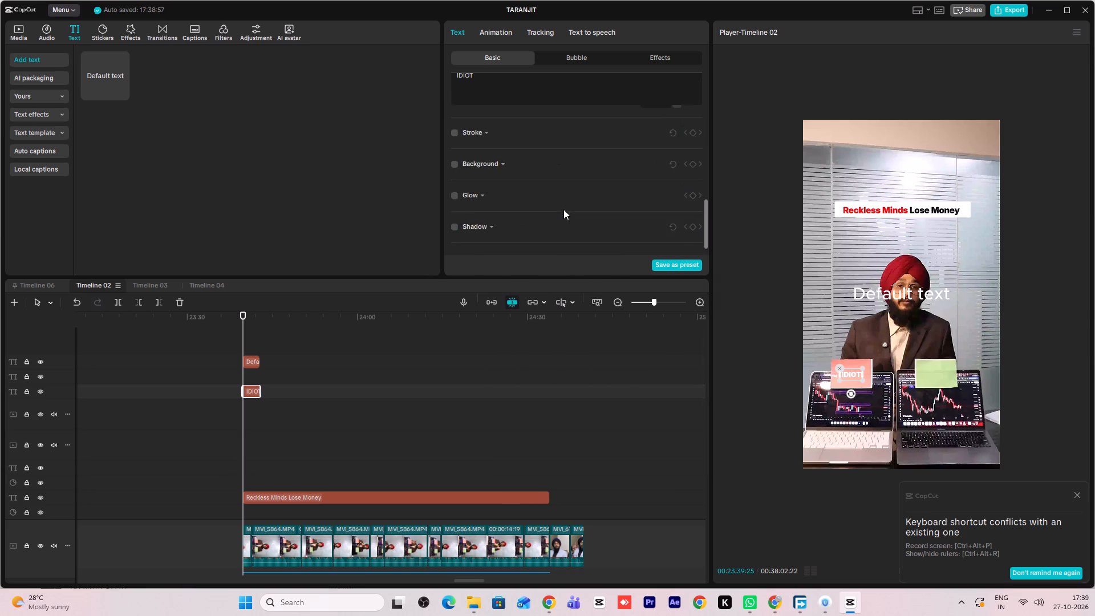
{"action": "scroll", "coordinate": [563, 209], "scroll_direction": "down", "scroll_amount": 2}
{"action": "left_click", "coordinate": [452, 147]}
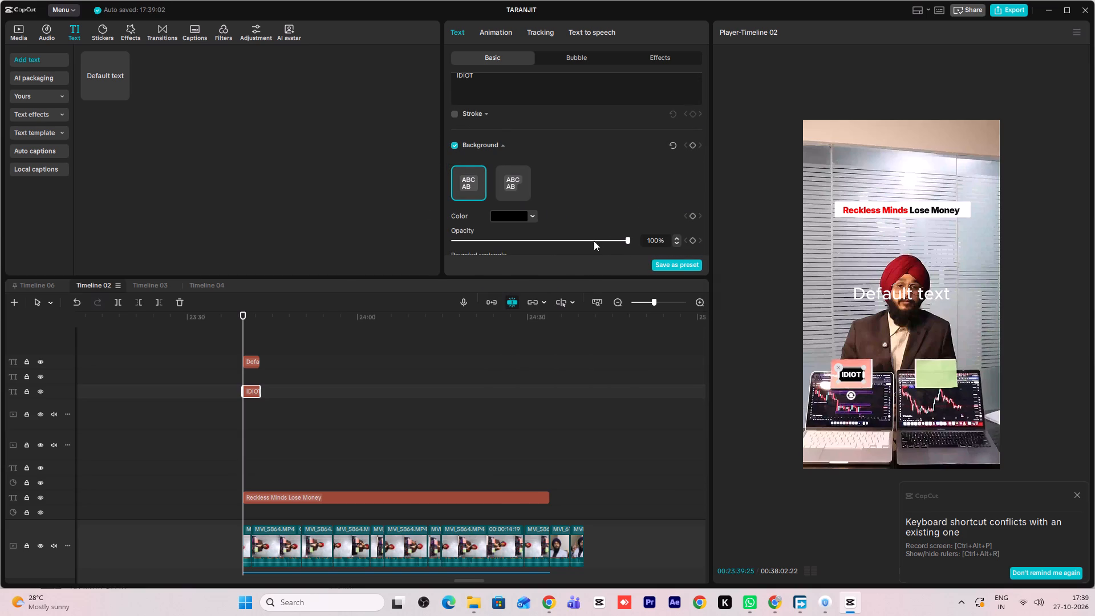
{"action": "left_click", "coordinate": [513, 214]}
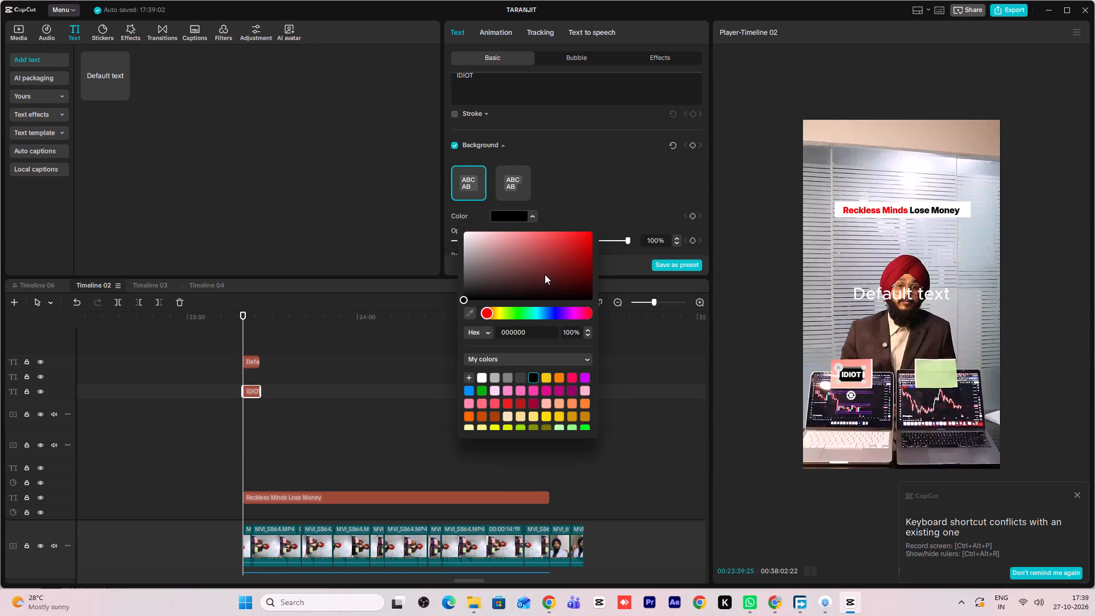
{"action": "left_click_drag", "start_coordinate": [545, 273], "coordinate": [709, 189]}
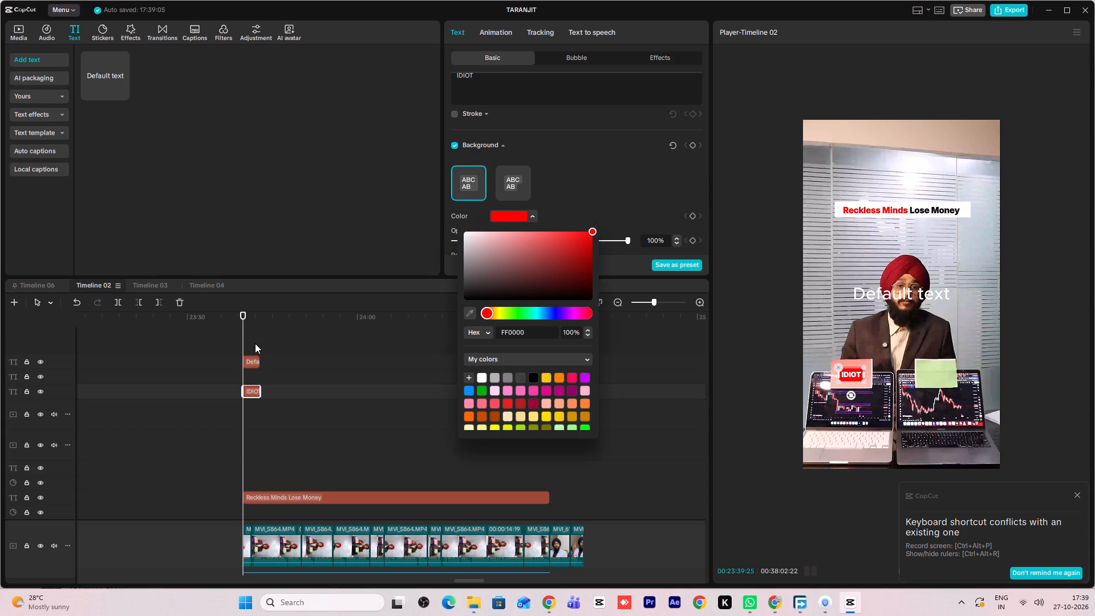
Play the opening seconds of the video to check the "IDIOT" label's position against the moving pink note.
{"action": "left_click", "coordinate": [255, 343]}
{"action": "left_click_drag", "start_coordinate": [255, 343], "coordinate": [246, 345]}
{"action": "key", "text": "space"}
{"action": "key", "text": "space"}
{"action": "key", "text": "space"}
{"action": "key", "text": "space"}
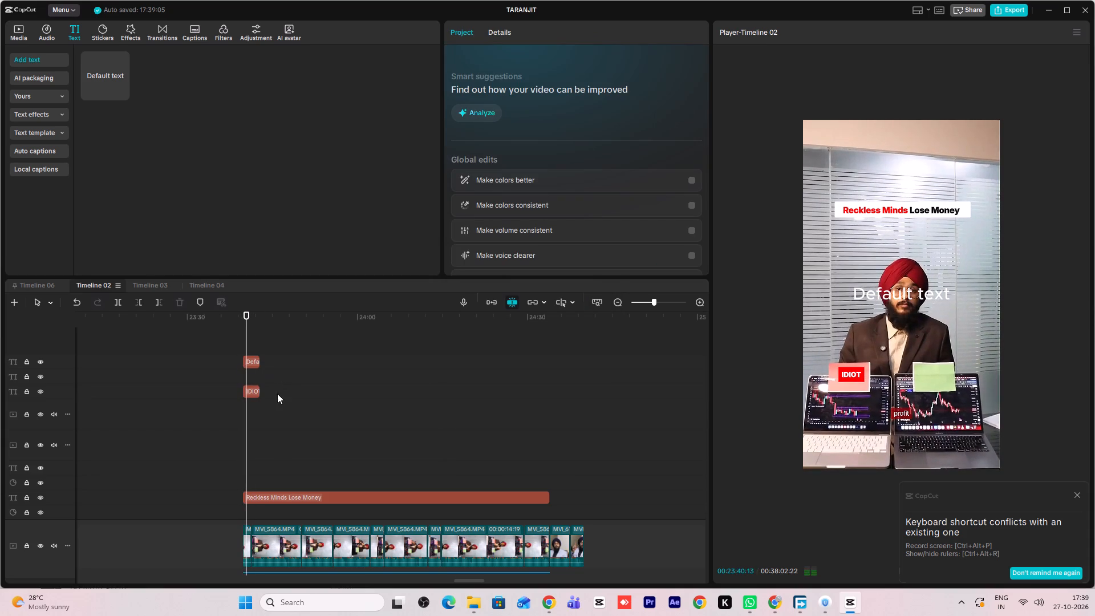
{"action": "scroll", "coordinate": [282, 437], "scroll_direction": "up", "scroll_amount": 8, "text": "ctrl"}
{"action": "key", "text": "space"}
{"action": "scroll", "coordinate": [298, 451], "scroll_direction": "up", "scroll_amount": 7, "text": "ctrl"}
{"action": "scroll", "coordinate": [315, 438], "scroll_direction": "down", "scroll_amount": 4, "text": "ctrl"}
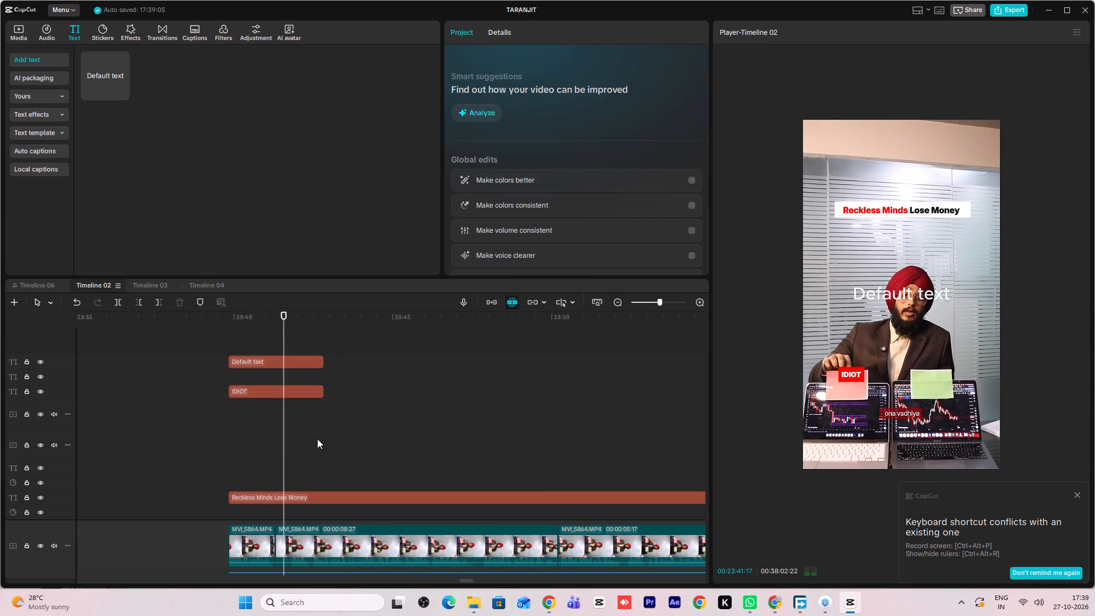
{"action": "scroll", "coordinate": [317, 439], "scroll_direction": "down", "scroll_amount": 7}
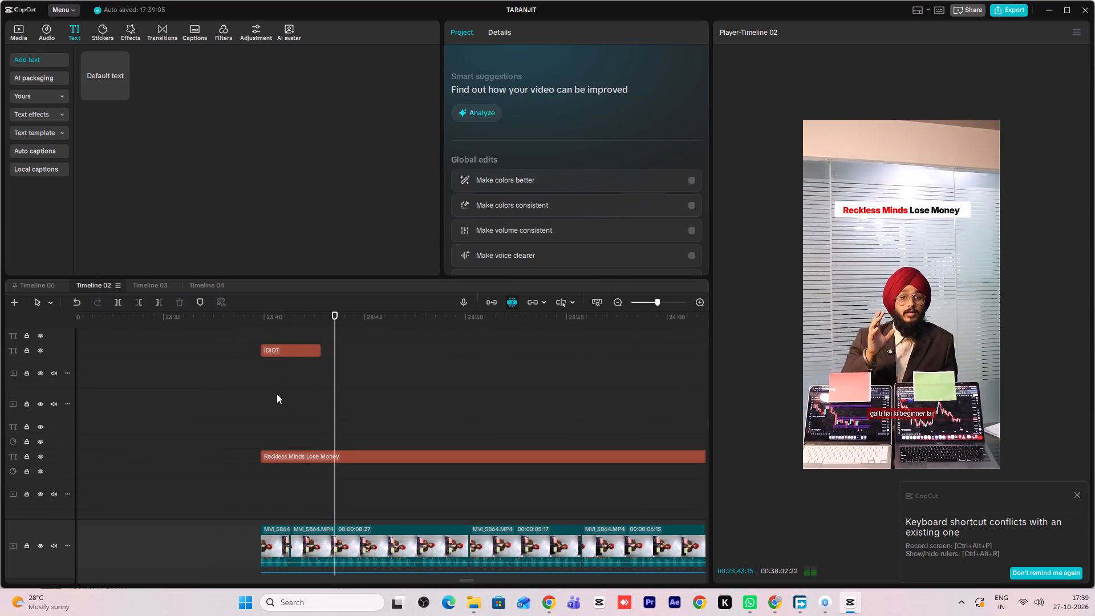
Run motion tracking on the "IDIOT" text in both directions, with scale and distance following the tracked object.
{"action": "left_click", "coordinate": [277, 394]}
{"action": "left_click_drag", "start_coordinate": [275, 395], "coordinate": [264, 396]}
{"action": "left_click", "coordinate": [285, 349]}
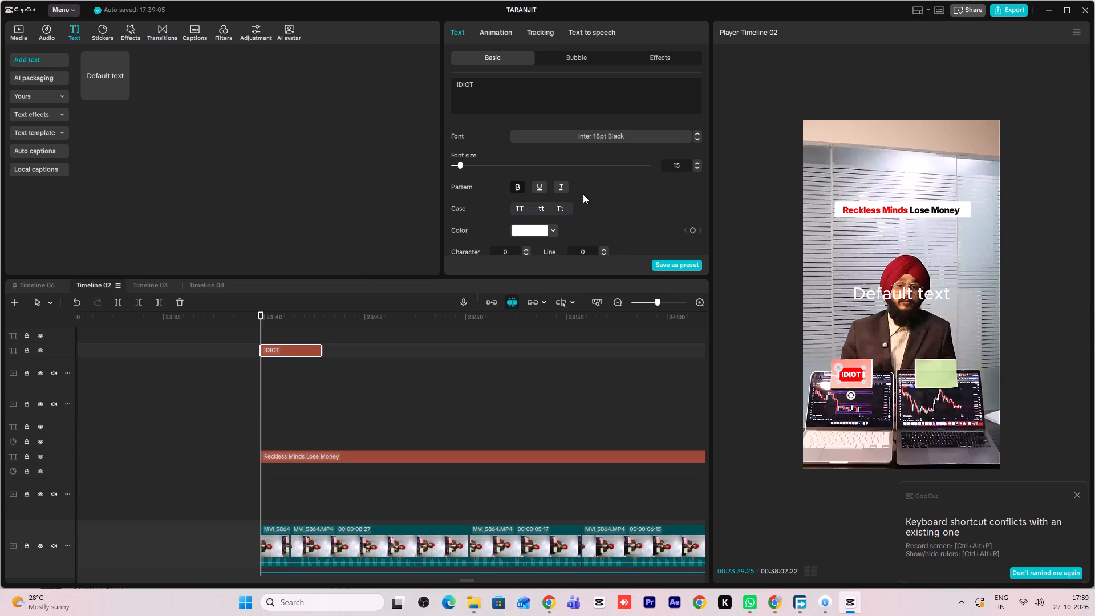
{"action": "scroll", "coordinate": [555, 218], "scroll_direction": "down", "scroll_amount": 1}
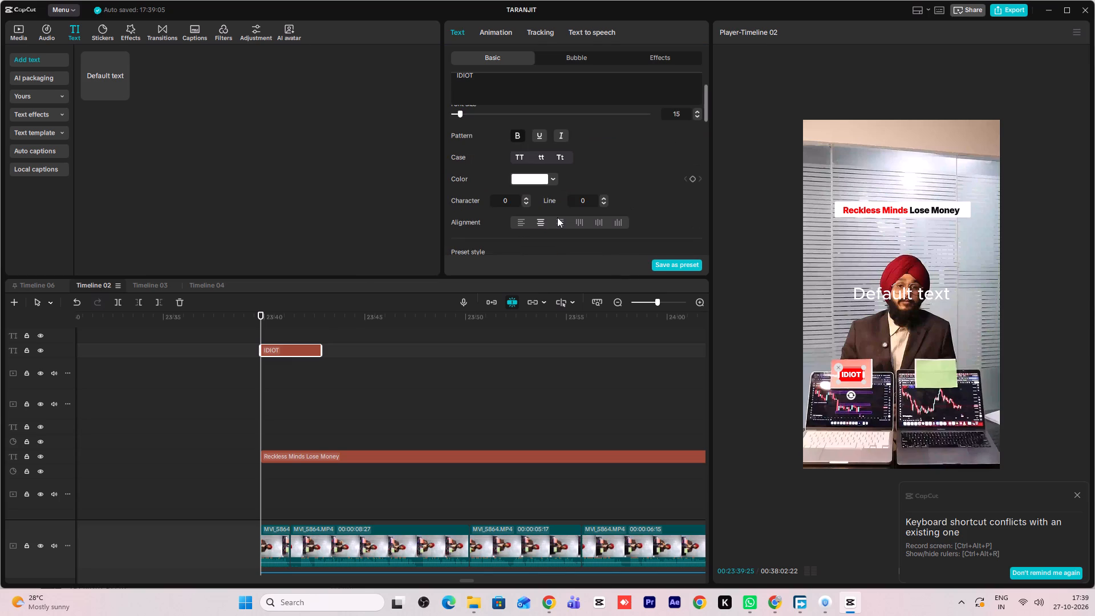
{"action": "scroll", "coordinate": [580, 210], "scroll_direction": "up", "scroll_amount": 2}
{"action": "scroll", "coordinate": [567, 212], "scroll_direction": "down", "scroll_amount": 1}
{"action": "scroll", "coordinate": [581, 219], "scroll_direction": "up", "scroll_amount": 7}
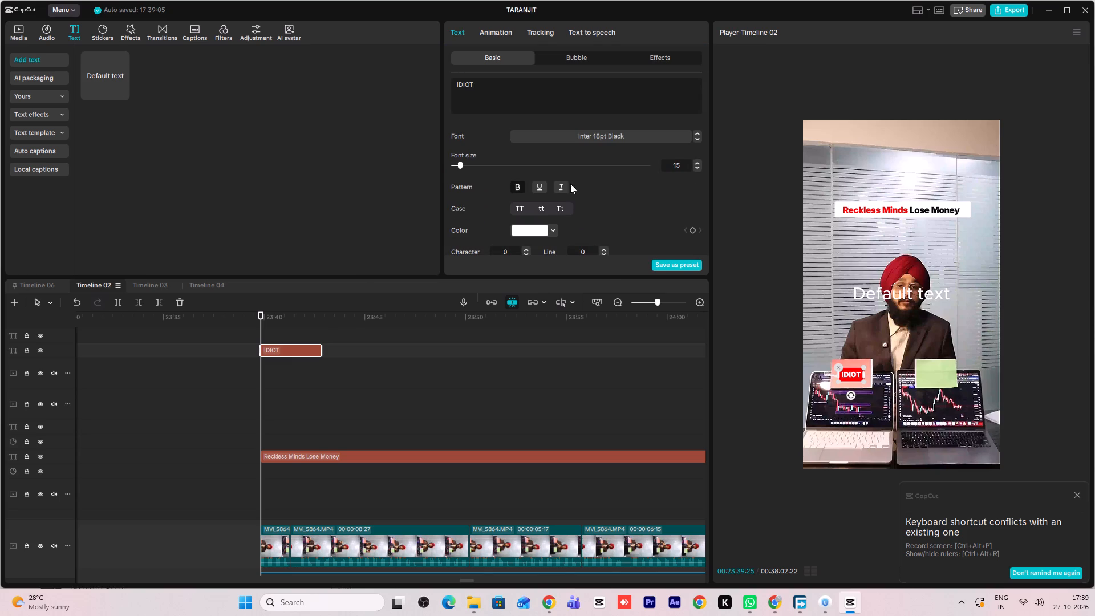
{"action": "left_click", "coordinate": [538, 30]}
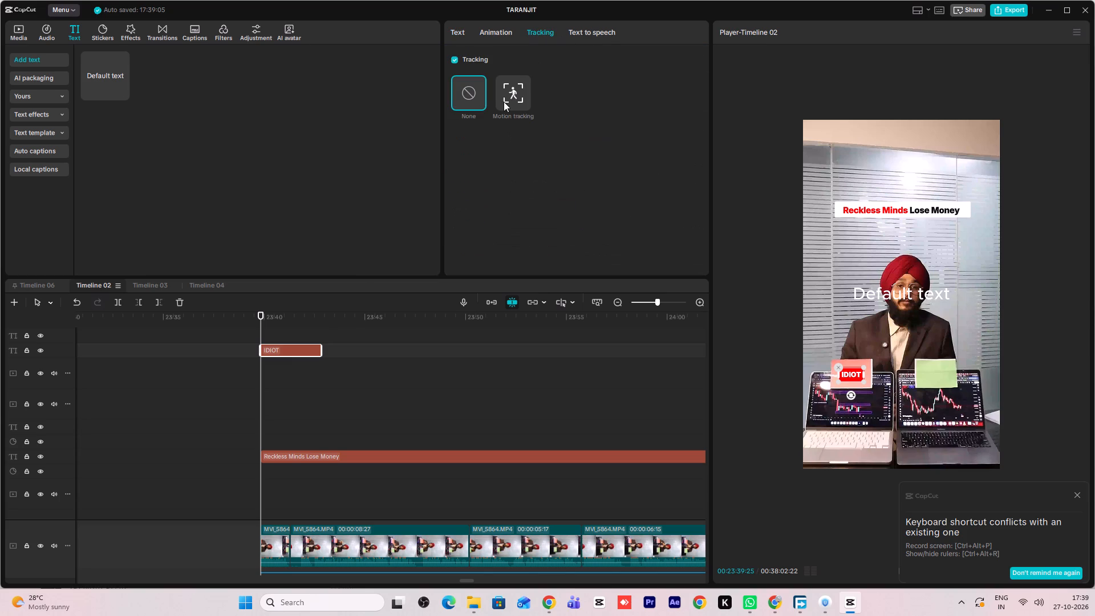
{"action": "left_click", "coordinate": [515, 98]}
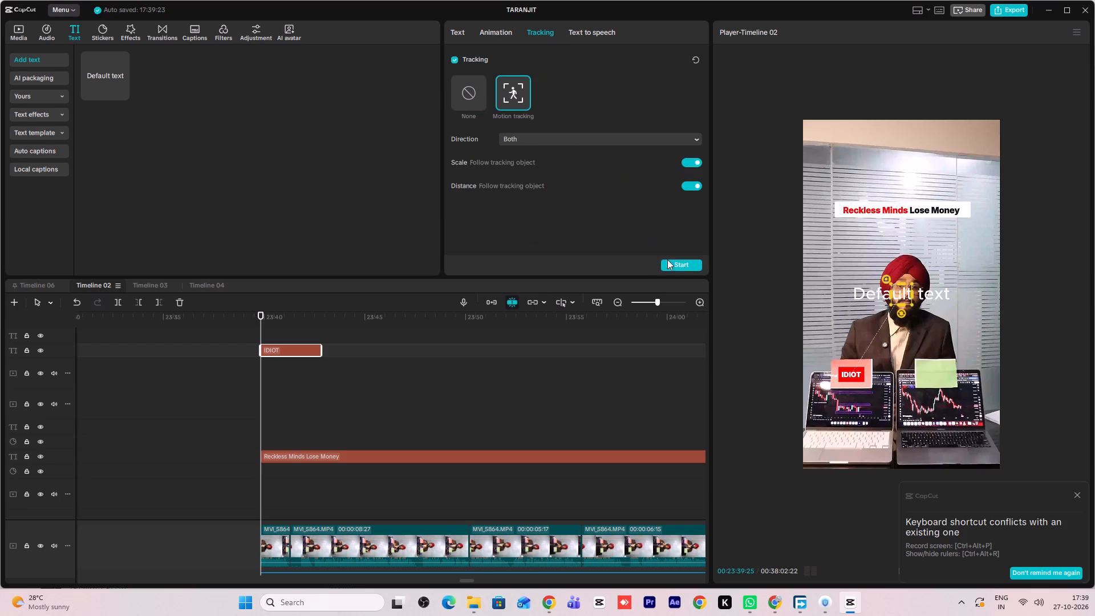
{"action": "left_click", "coordinate": [688, 264]}
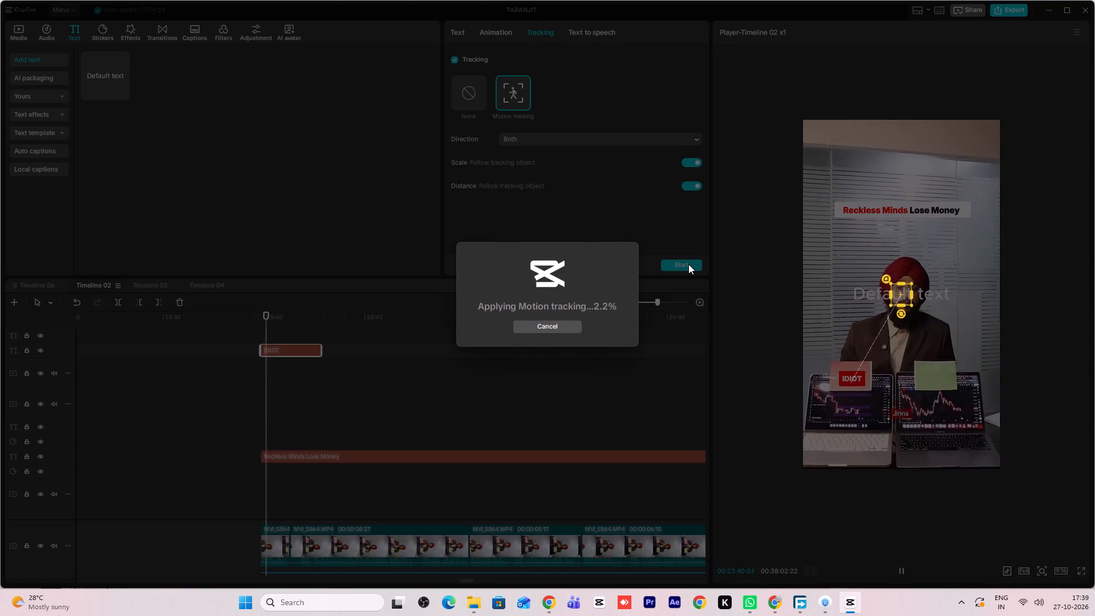
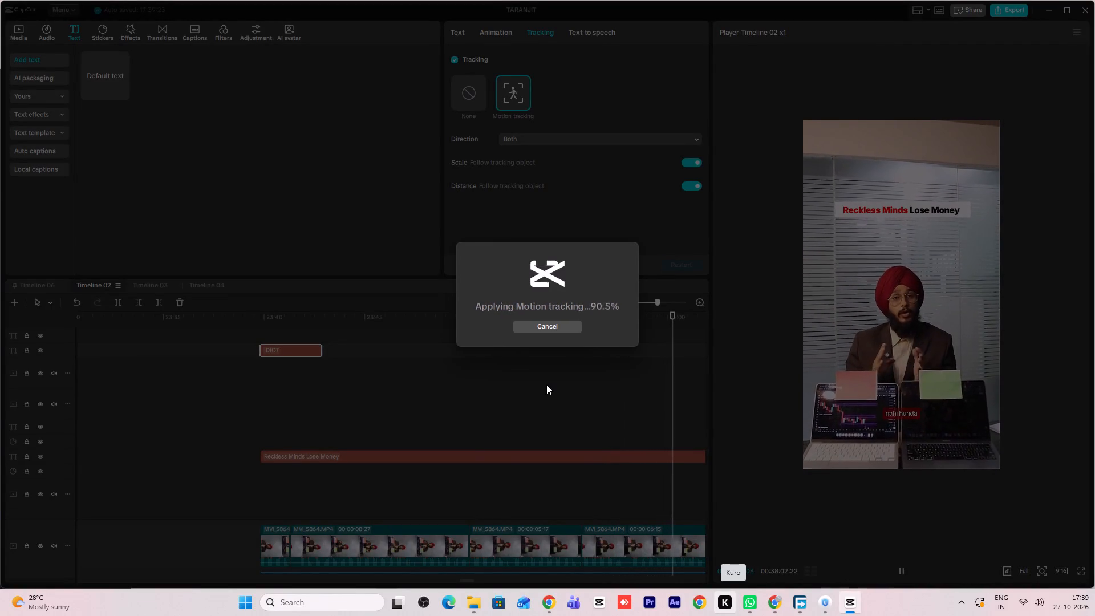
Play the opening seconds of the video to check how the tracked "IDIOT" label follows the pink note.
{"action": "key", "text": "space"}
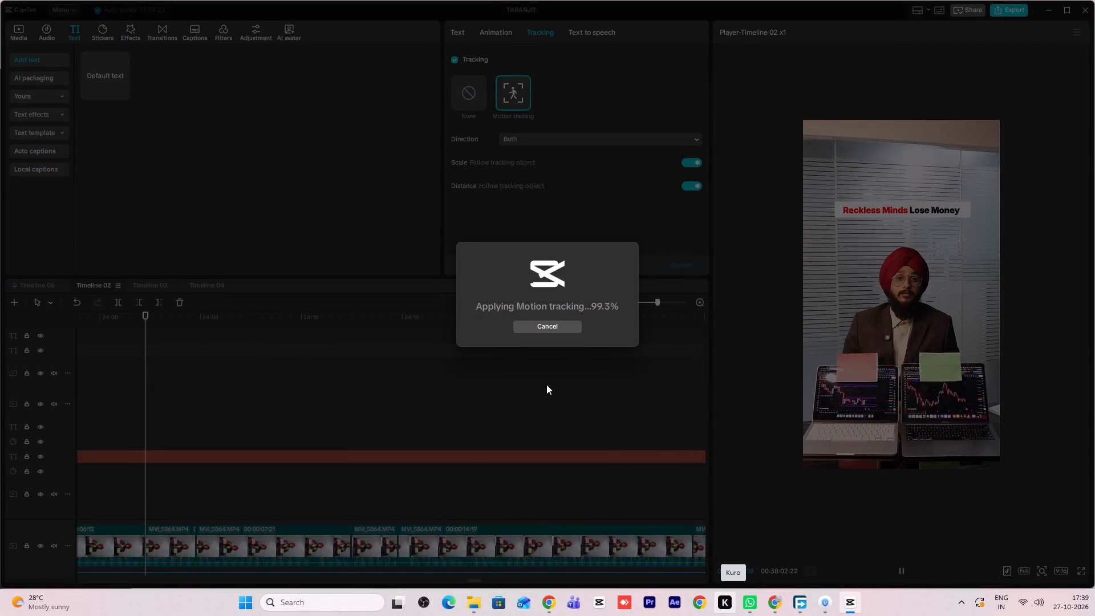
{"action": "left_click_drag", "start_coordinate": [356, 407], "coordinate": [358, 408]}
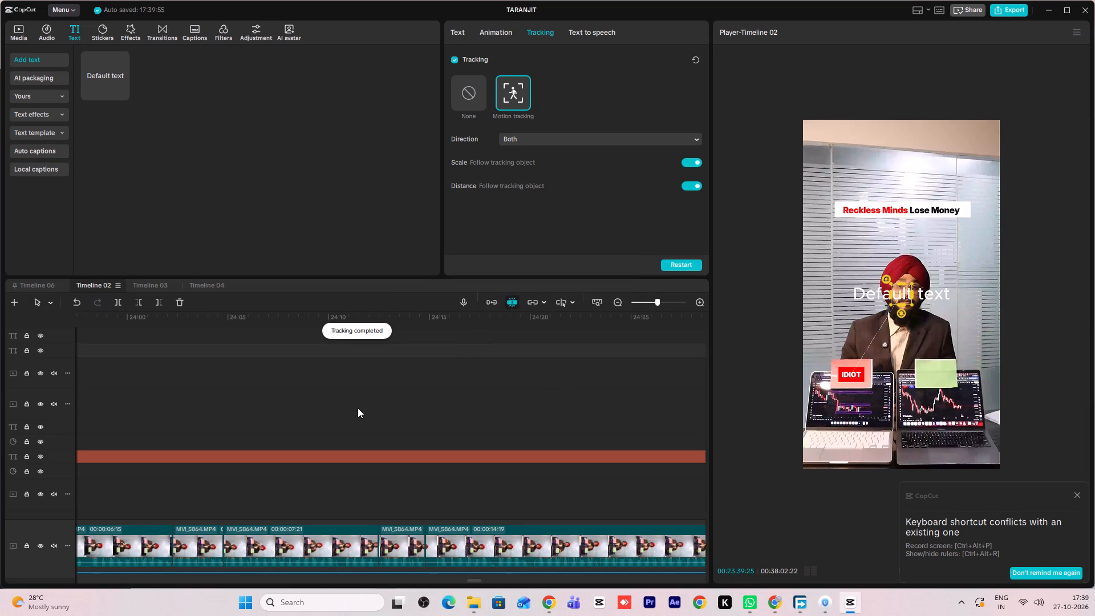
{"action": "left_click_drag", "start_coordinate": [358, 408], "coordinate": [416, 398]}
{"action": "left_click", "coordinate": [450, 401]}
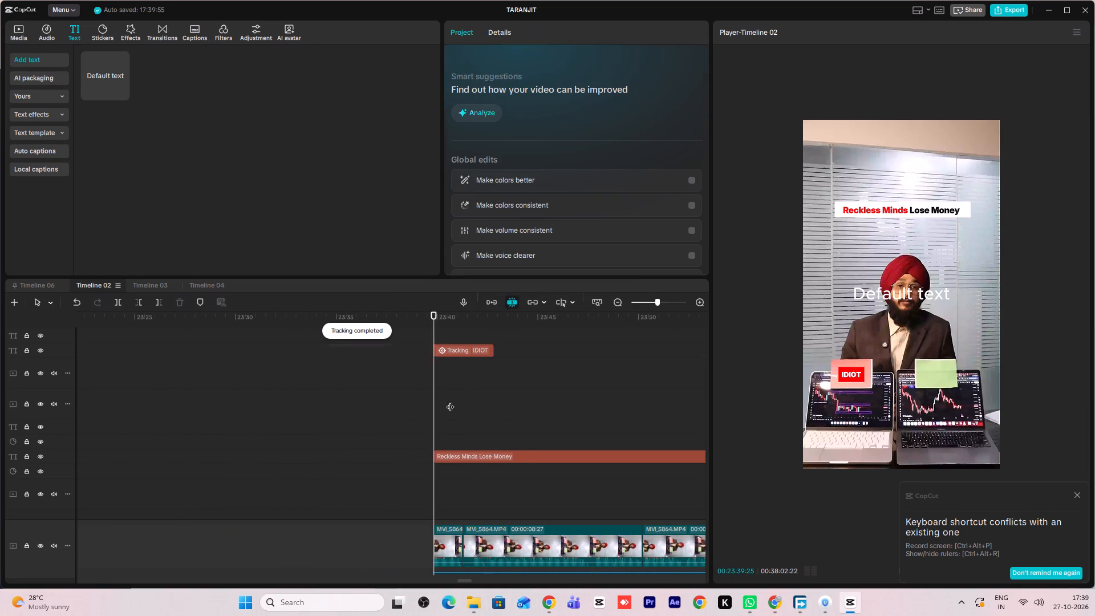
{"action": "left_click_drag", "start_coordinate": [450, 401], "coordinate": [437, 406]}
{"action": "key", "text": "space"}
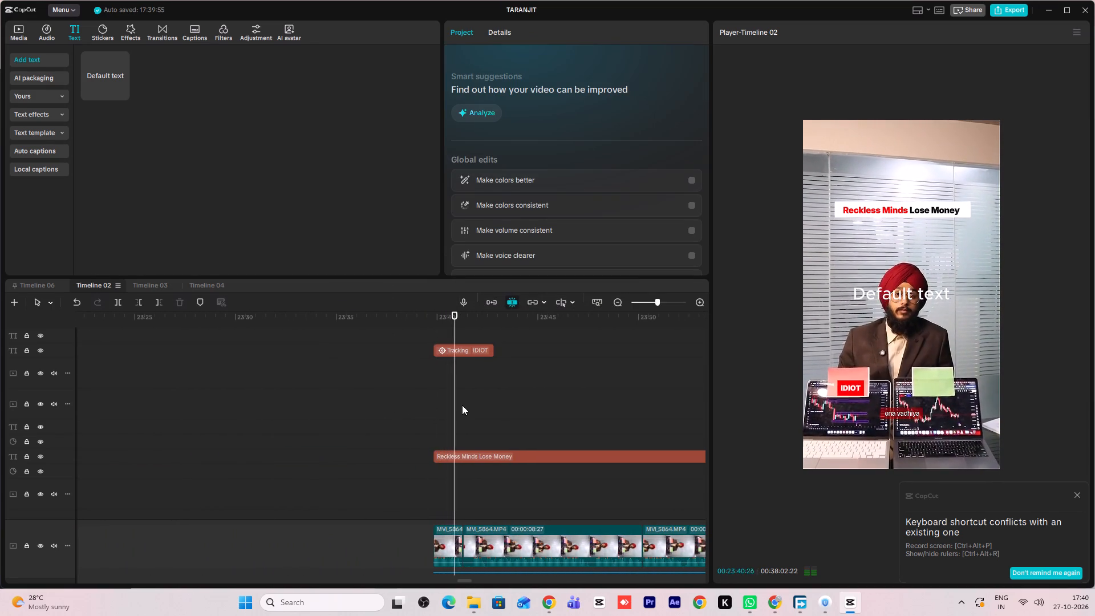
{"action": "scroll", "coordinate": [468, 411], "scroll_direction": "up", "scroll_amount": 7, "text": "ctrl"}
{"action": "key", "text": "space"}
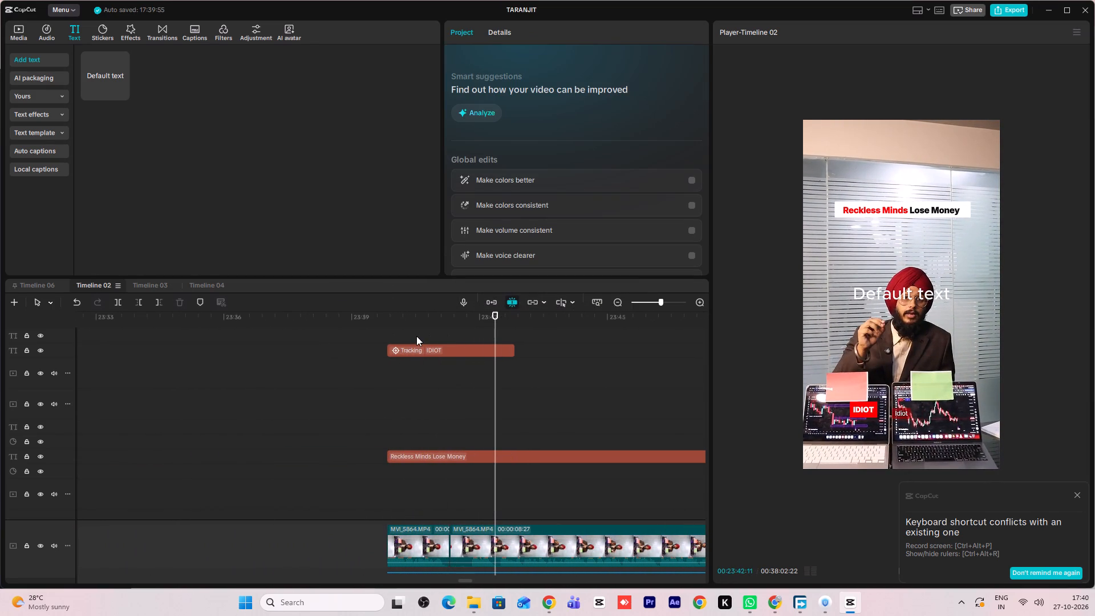
{"action": "left_click", "coordinate": [416, 336]}
{"action": "key", "text": "space"}
{"action": "key", "text": "space"}
Nudge the "IDIOT" label slightly up and inward on the pink note in the preview.
{"action": "left_click", "coordinate": [426, 348]}
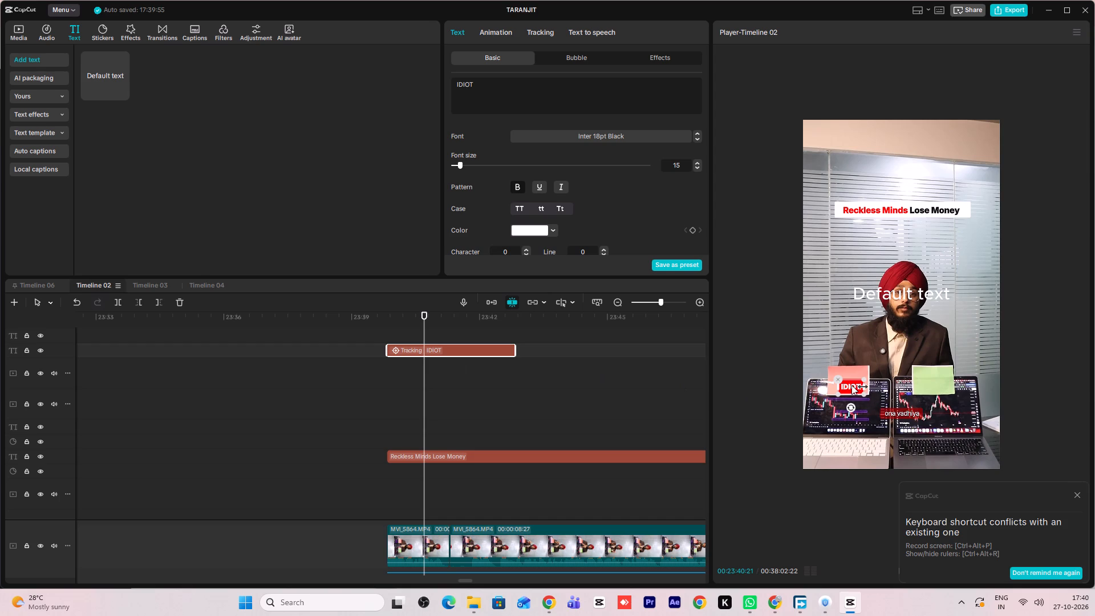
{"action": "left_click", "coordinate": [851, 385]}
Replay the opening seconds to examine the repositioned "IDIOT" label's motion against the pink note.
{"action": "double_click", "coordinate": [379, 406]}
{"action": "key", "text": "space"}
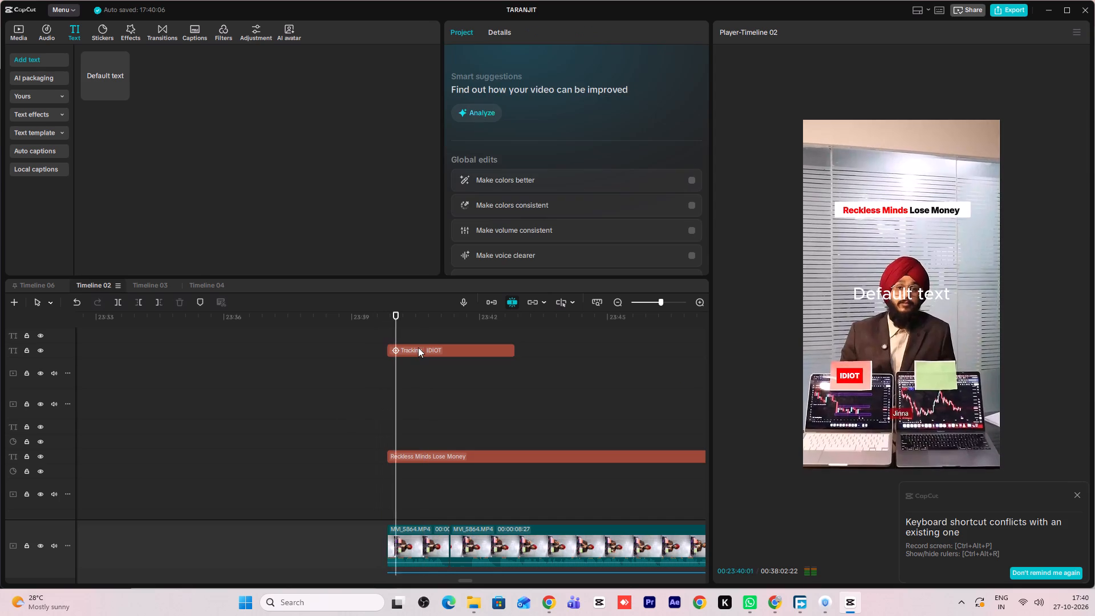
{"action": "key", "text": "space"}
{"action": "left_click", "coordinate": [418, 347]}
{"action": "key", "text": "space"}
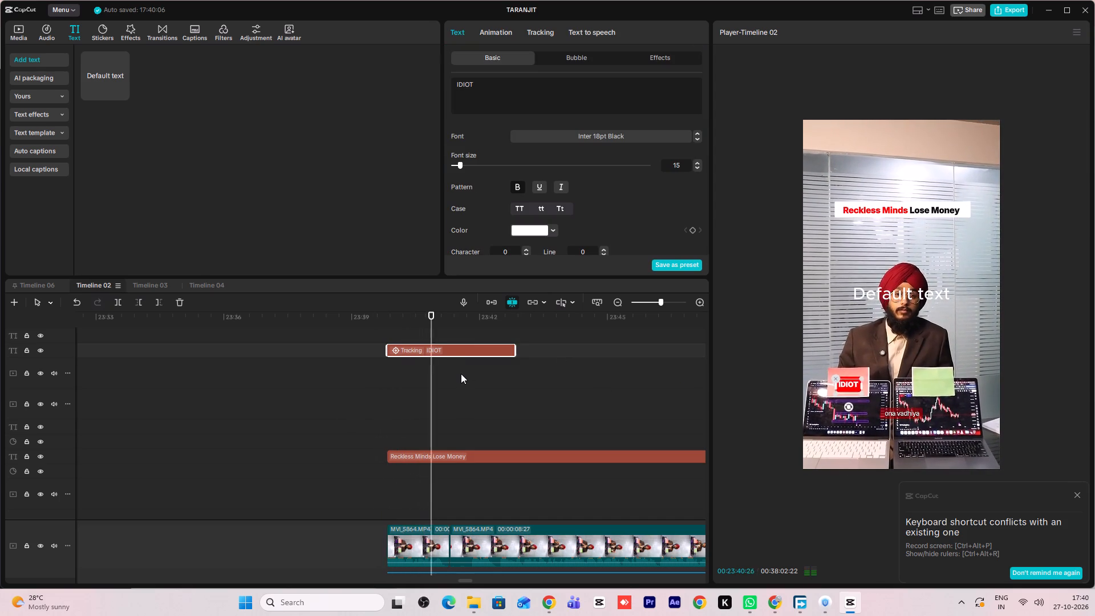
{"action": "key", "text": "space"}
{"action": "key", "text": "space"}
{"action": "key", "text": "space"}
{"action": "key", "text": "space"}
{"action": "key", "text": "space"}
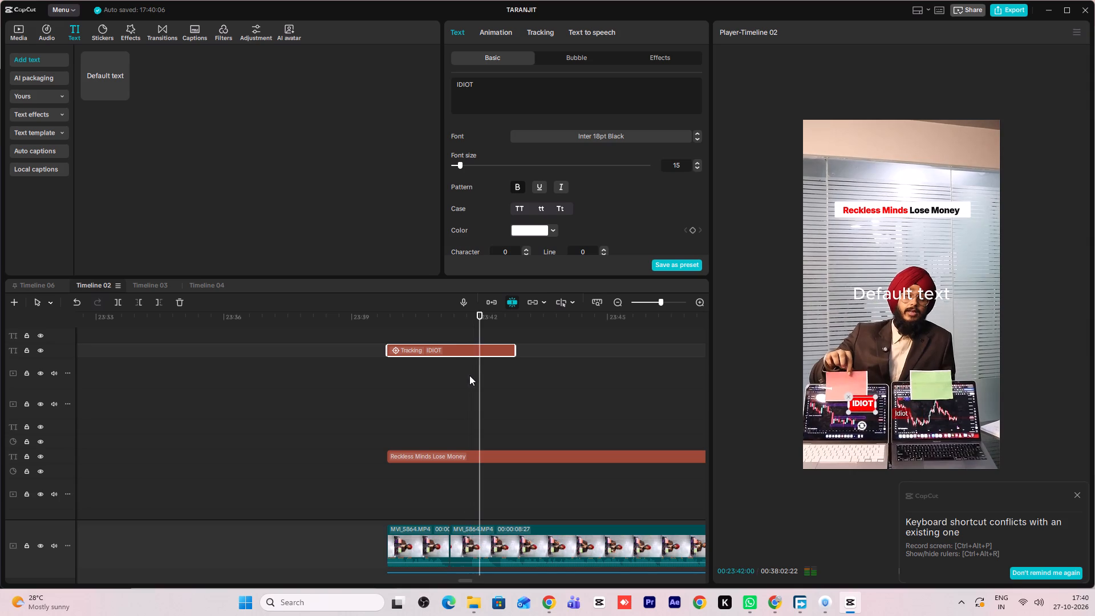
{"action": "key", "text": "space"}
{"action": "left_click_drag", "start_coordinate": [490, 435], "coordinate": [489, 443]}
{"action": "key", "text": "space"}
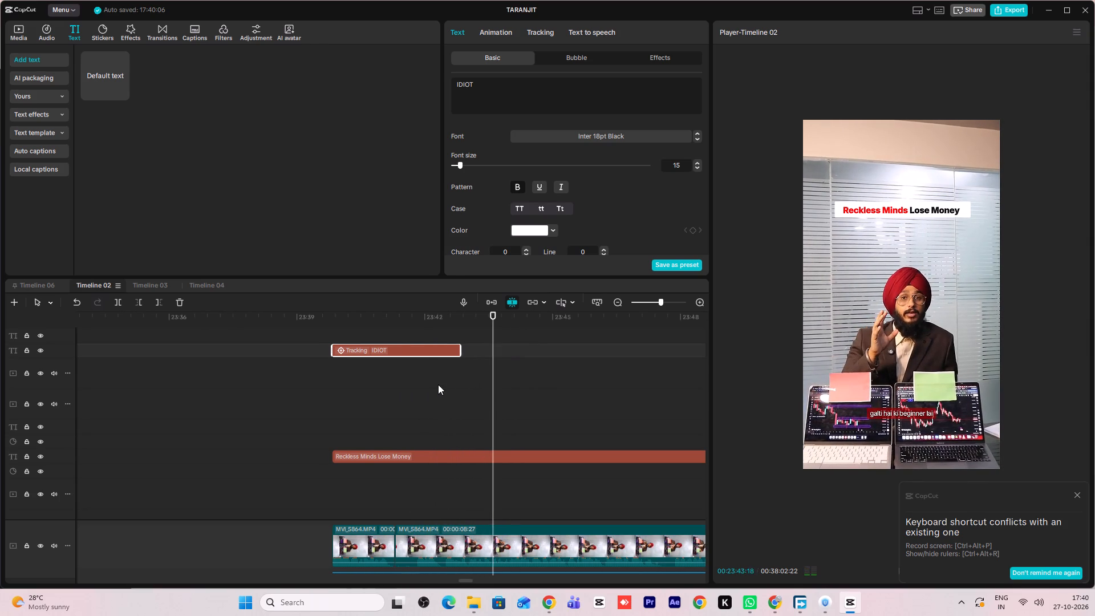
Extend the end of the "IDIOT" text clip to about 23:47 on the timeline.
{"action": "left_click", "coordinate": [438, 384]}
{"action": "left_click_drag", "start_coordinate": [438, 384], "coordinate": [447, 387]}
{"action": "left_click", "coordinate": [448, 351]}
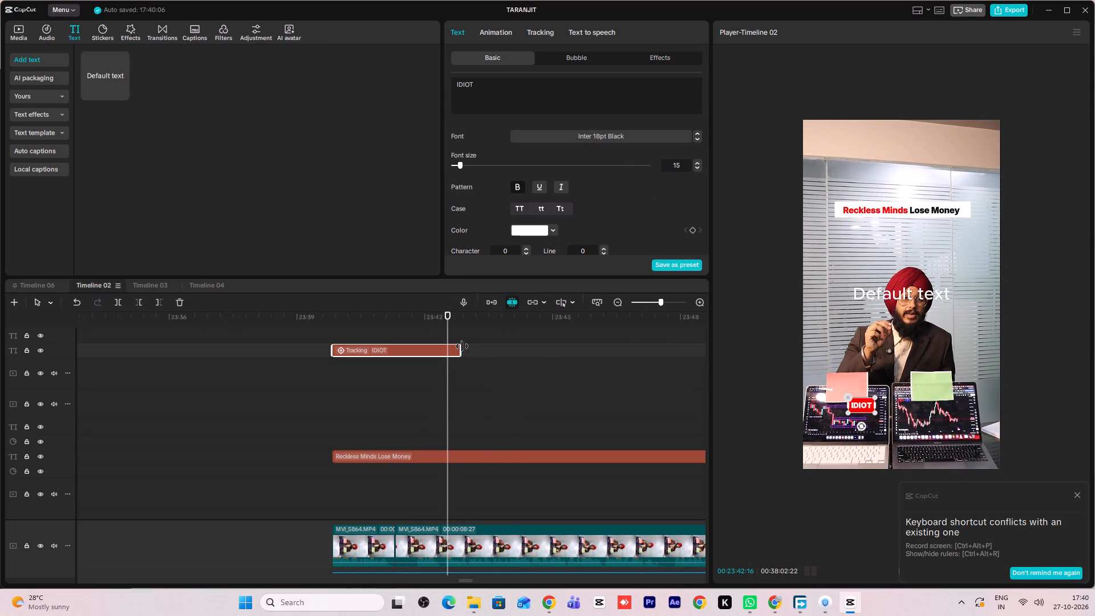
{"action": "left_click_drag", "start_coordinate": [462, 346], "coordinate": [663, 356]}
{"action": "key", "text": "space"}
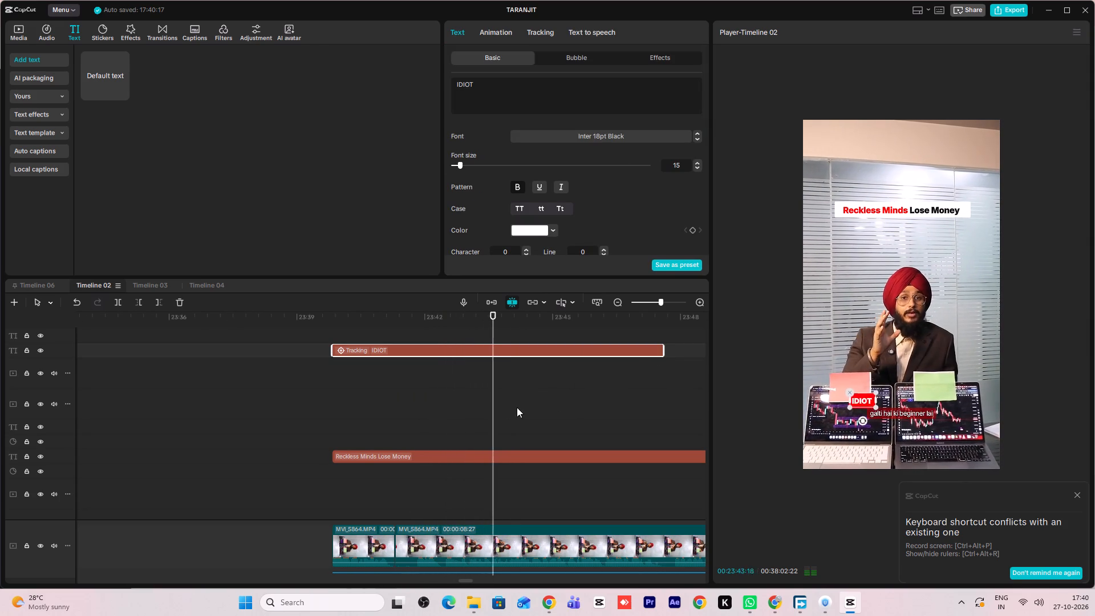
{"action": "key", "text": "space"}
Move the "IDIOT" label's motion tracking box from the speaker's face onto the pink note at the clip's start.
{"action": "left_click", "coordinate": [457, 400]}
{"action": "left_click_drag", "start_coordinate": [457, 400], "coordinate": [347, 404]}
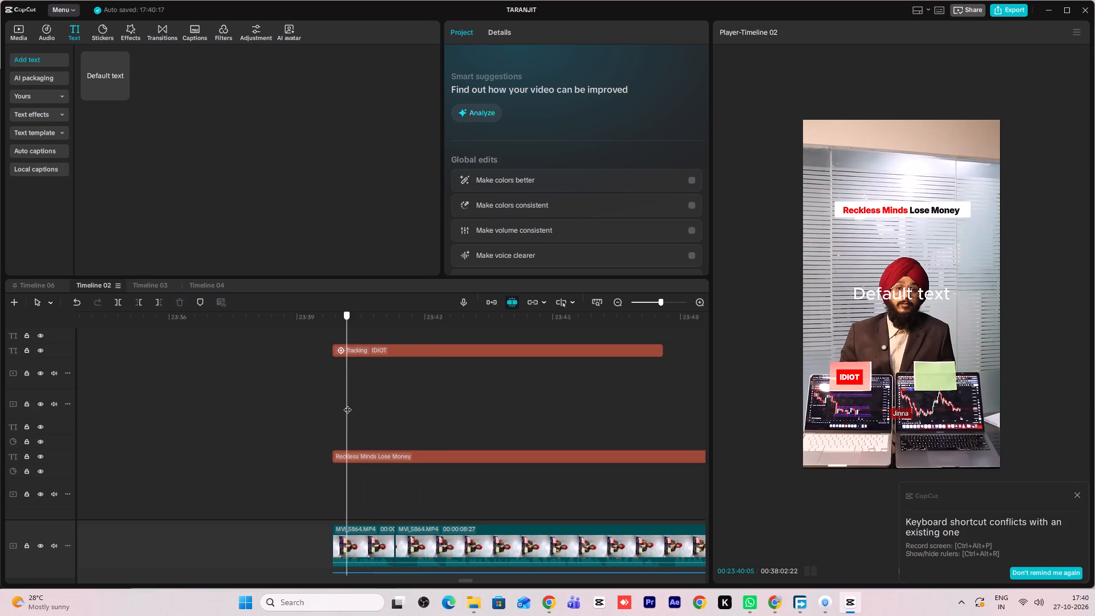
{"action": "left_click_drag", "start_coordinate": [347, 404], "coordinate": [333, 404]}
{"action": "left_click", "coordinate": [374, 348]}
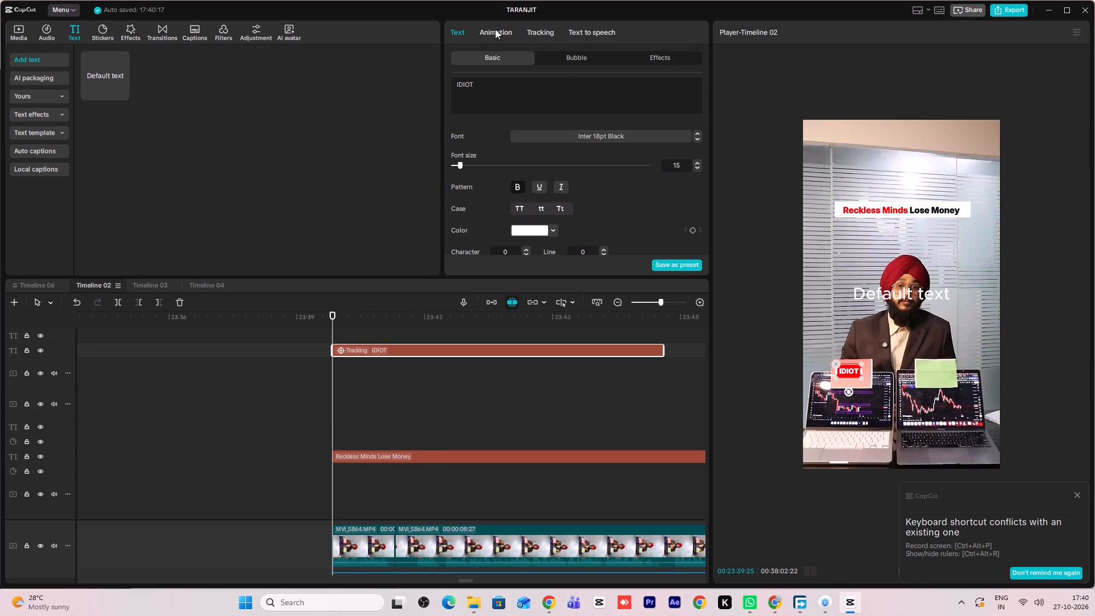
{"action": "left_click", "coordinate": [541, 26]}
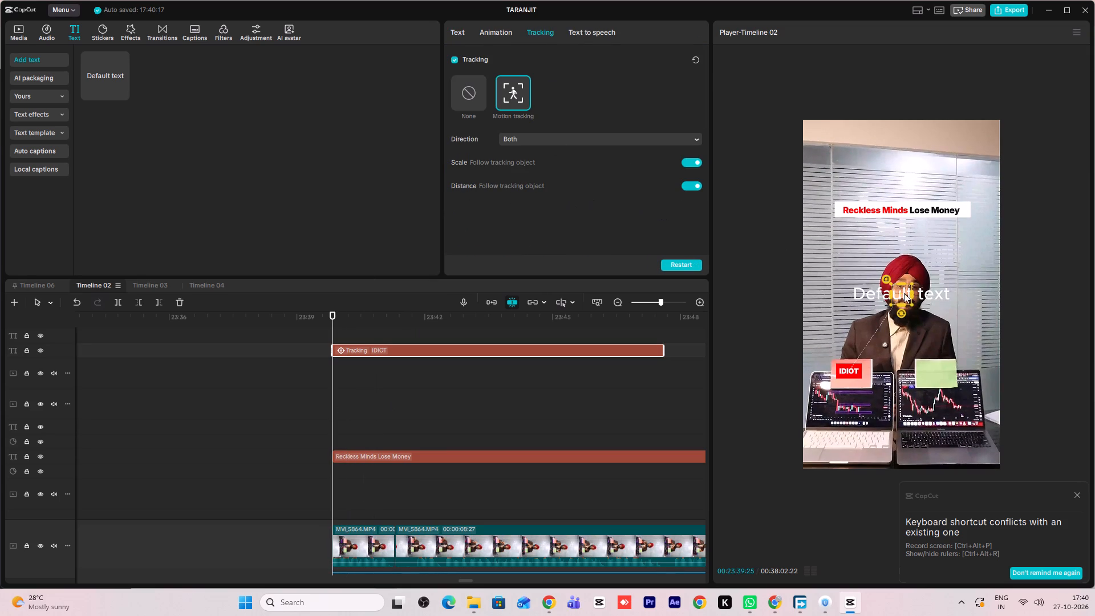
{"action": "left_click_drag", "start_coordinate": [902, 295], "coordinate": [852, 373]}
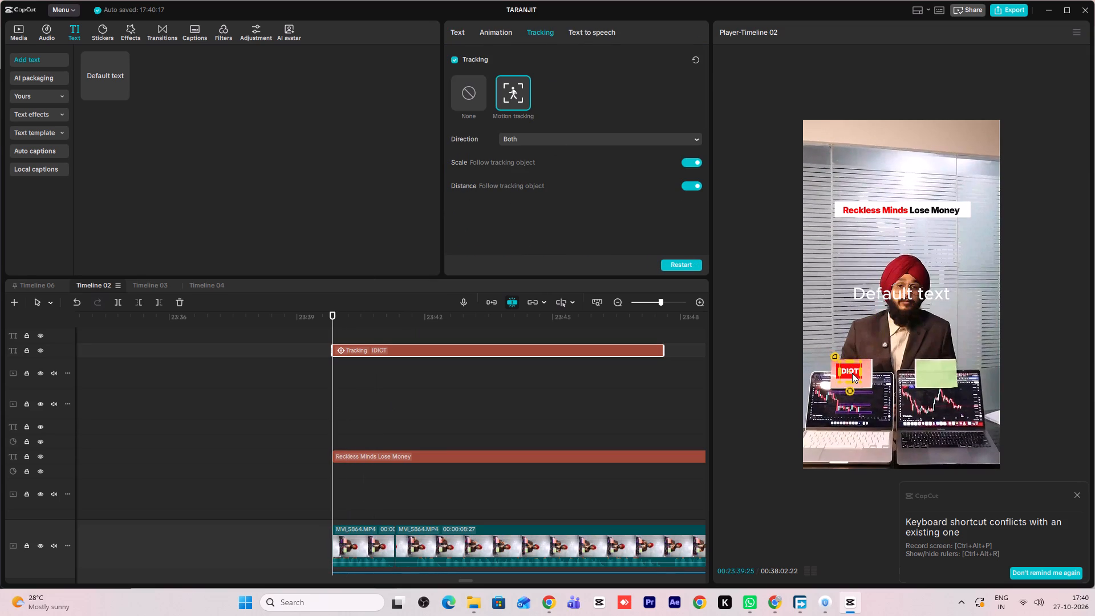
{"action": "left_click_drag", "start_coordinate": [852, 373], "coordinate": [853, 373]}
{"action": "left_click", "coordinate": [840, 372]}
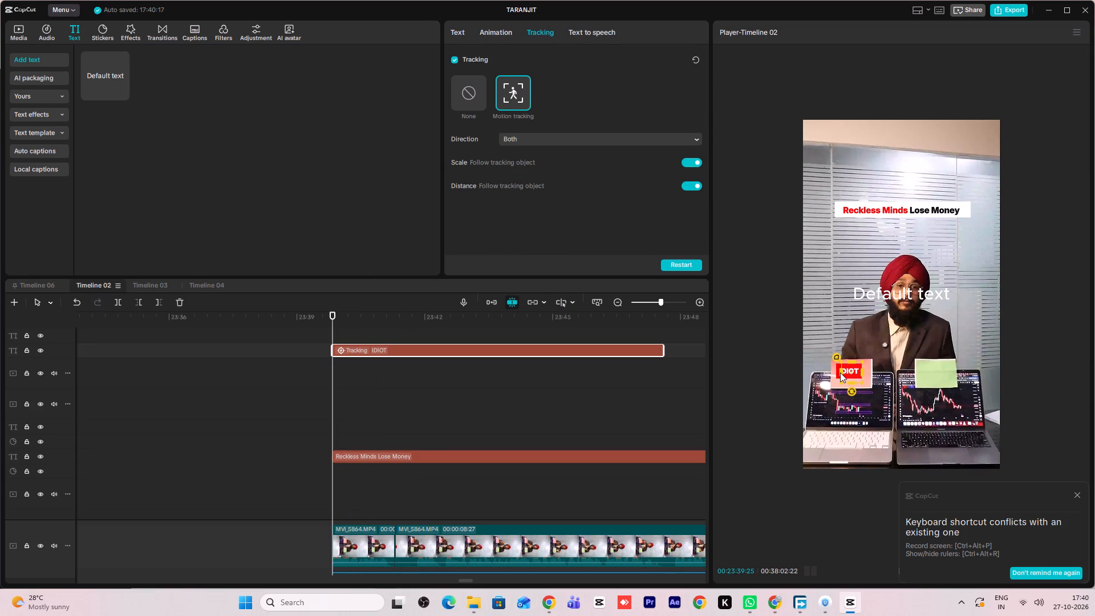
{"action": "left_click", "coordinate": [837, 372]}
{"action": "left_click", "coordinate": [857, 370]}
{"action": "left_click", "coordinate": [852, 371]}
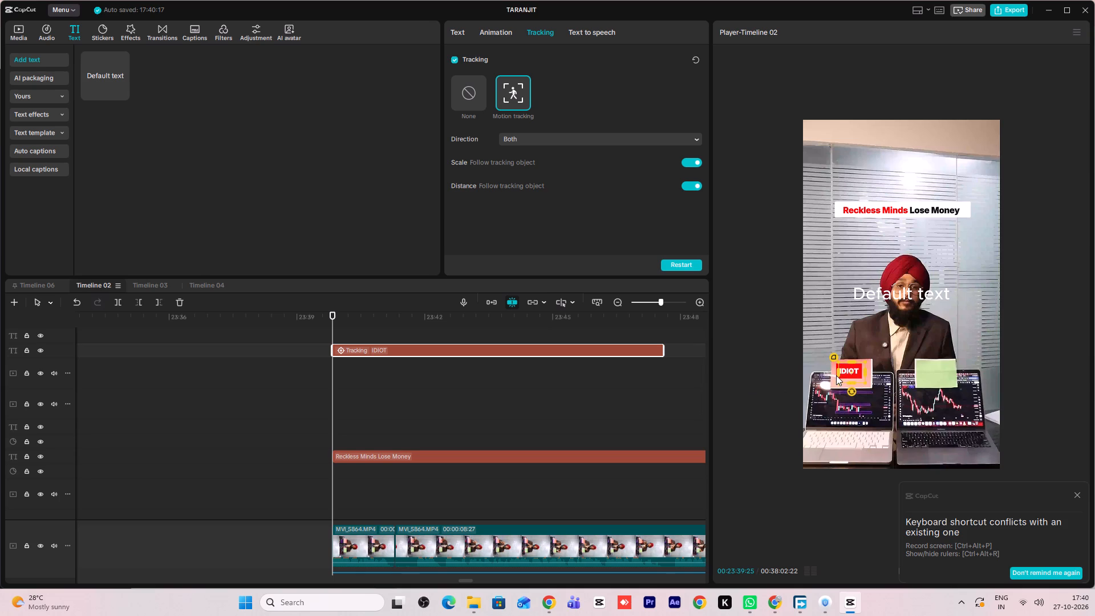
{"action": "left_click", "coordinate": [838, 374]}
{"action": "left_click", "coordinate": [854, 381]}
Play and scrub the opening seconds to check whether the "IDIOT" label follows the pink note.
{"action": "left_click", "coordinate": [387, 400]}
{"action": "left_click_drag", "start_coordinate": [387, 400], "coordinate": [354, 402]}
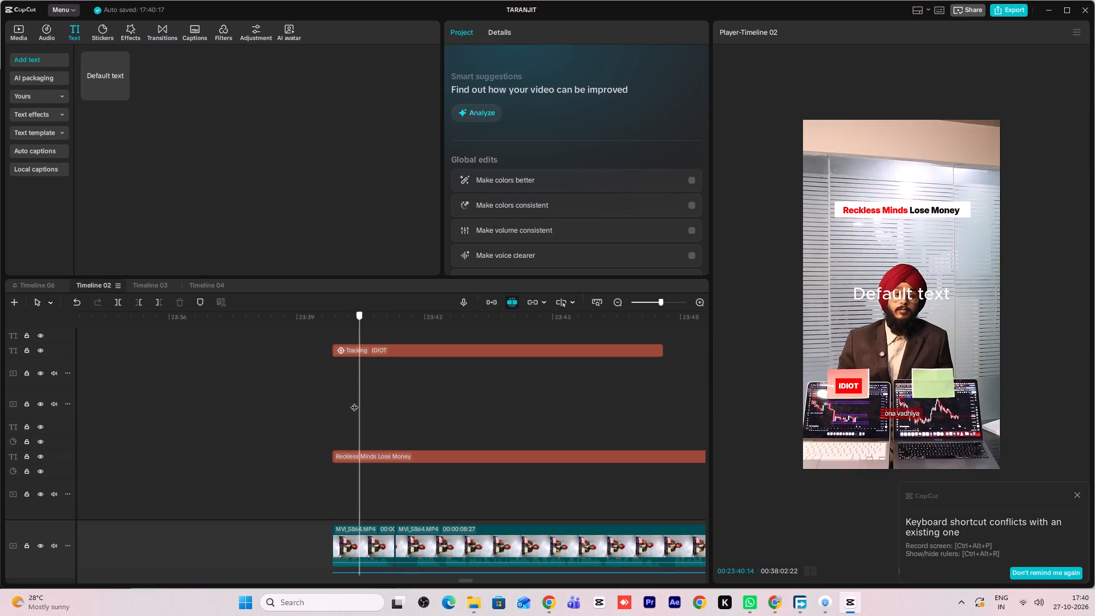
{"action": "left_click_drag", "start_coordinate": [354, 402], "coordinate": [337, 401]}
{"action": "key", "text": "space"}
{"action": "left_click_drag", "start_coordinate": [480, 427], "coordinate": [480, 432]}
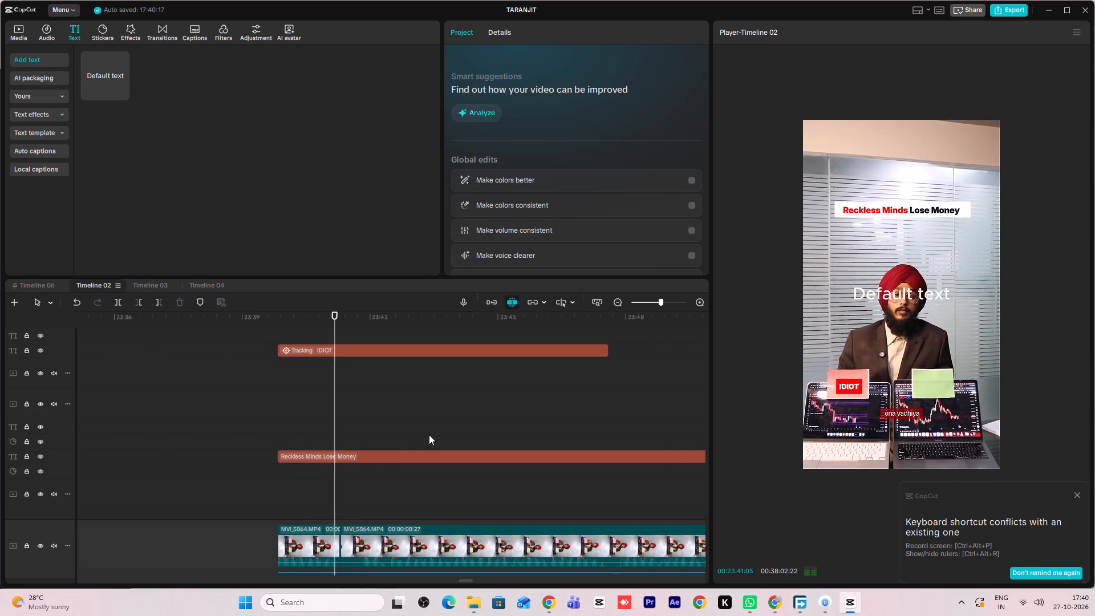
{"action": "left_click", "coordinate": [417, 413]}
{"action": "key", "text": "space"}
{"action": "double_click", "coordinate": [362, 392]}
{"action": "left_click", "coordinate": [355, 347]}
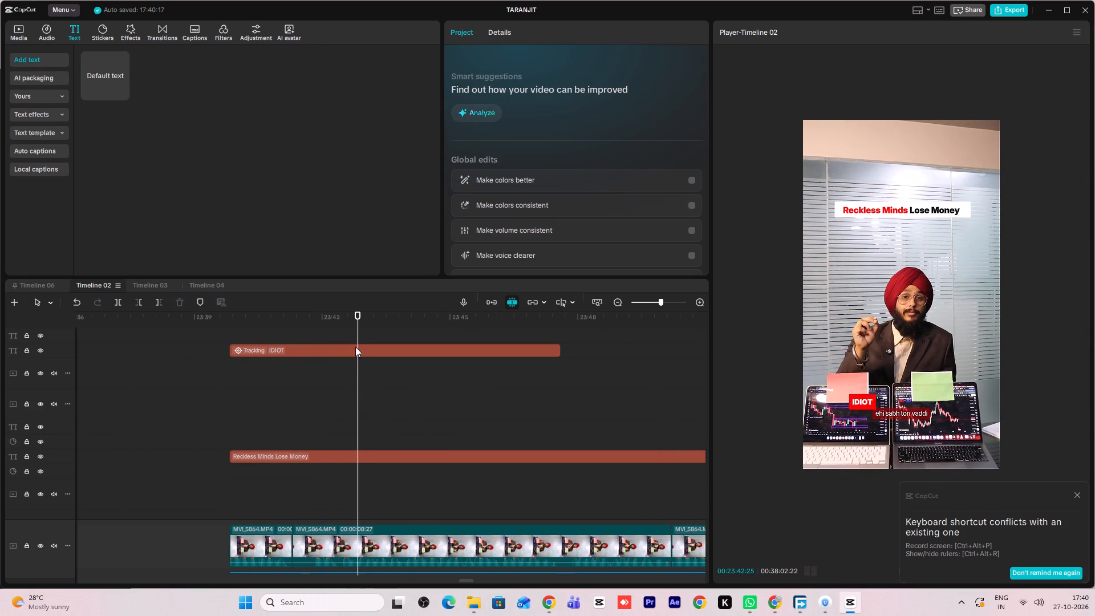
{"action": "left_click", "coordinate": [344, 378]}
{"action": "left_click_drag", "start_coordinate": [343, 378], "coordinate": [316, 378]}
Remove motion tracking from the "IDIOT" text by setting its tracking to None.
{"action": "left_click", "coordinate": [350, 347]}
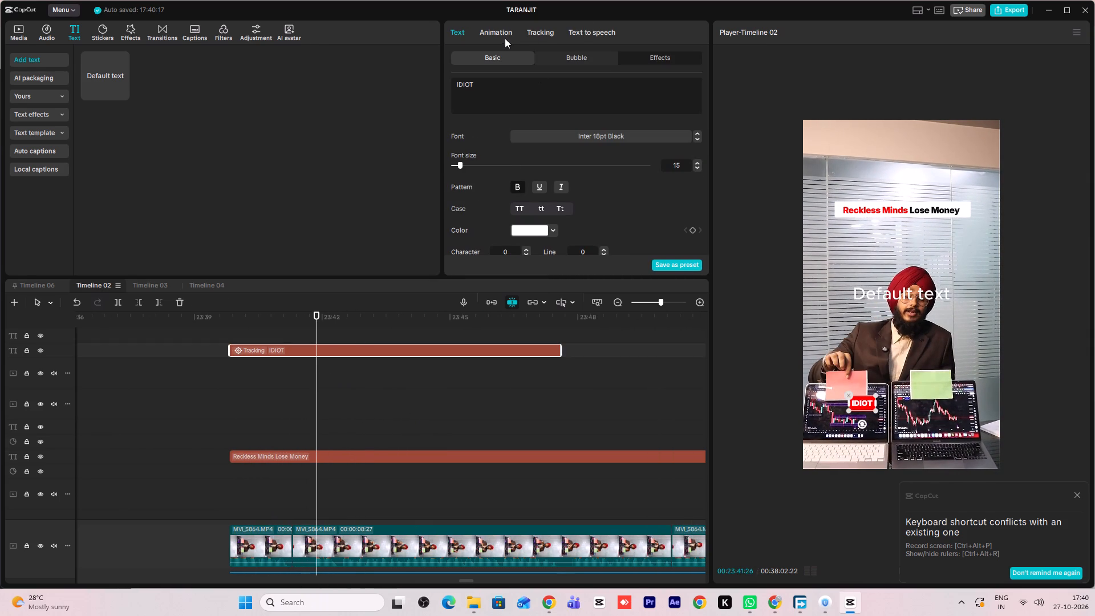
{"action": "left_click", "coordinate": [541, 33]}
{"action": "left_click", "coordinate": [453, 63]}
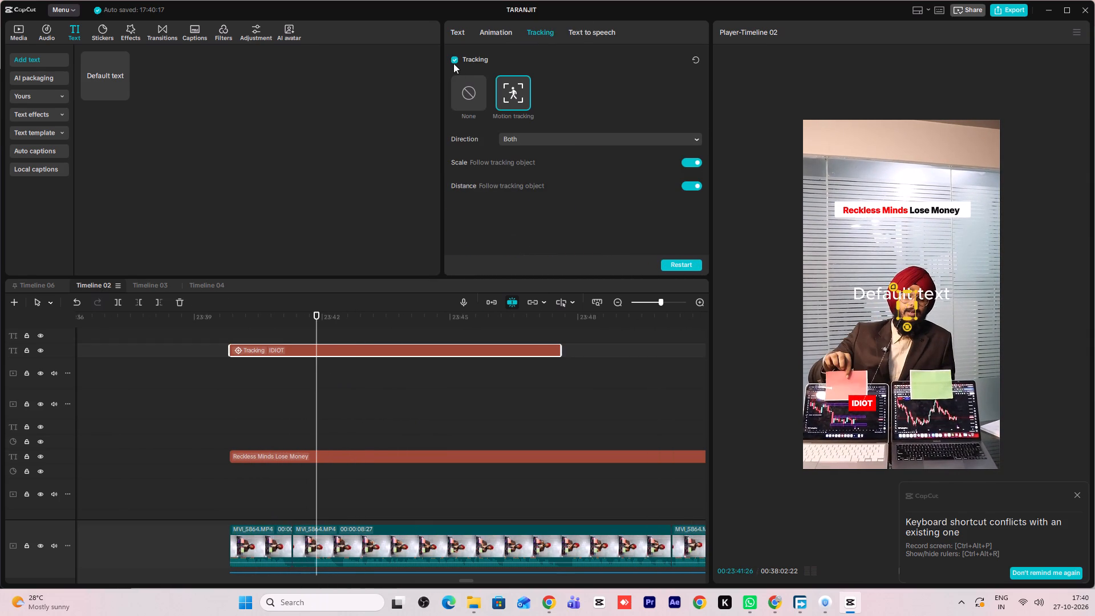
{"action": "left_click", "coordinate": [471, 91]}
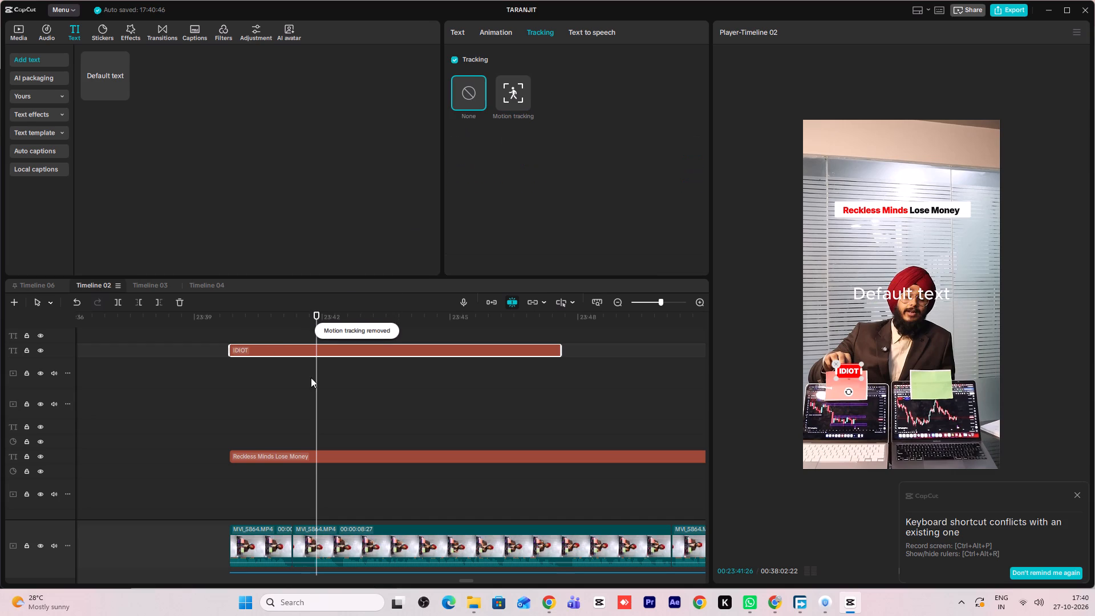
Add a position keyframe to the "IDIOT" text at the start of its clip, 00:23:39:25.
{"action": "left_click", "coordinate": [244, 375]}
{"action": "left_click_drag", "start_coordinate": [244, 375], "coordinate": [233, 376]}
{"action": "key", "text": "space"}
{"action": "key", "text": "space"}
{"action": "left_click", "coordinate": [246, 366]}
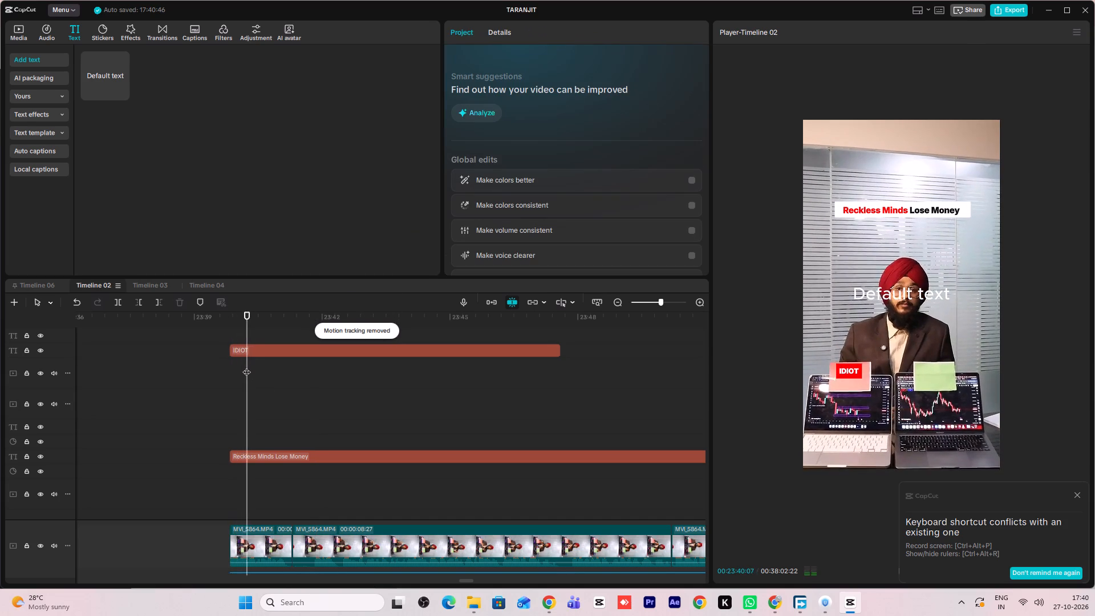
{"action": "left_click_drag", "start_coordinate": [246, 366], "coordinate": [231, 370]}
{"action": "left_click", "coordinate": [250, 345]}
{"action": "scroll", "coordinate": [586, 177], "scroll_direction": "down", "scroll_amount": 1}
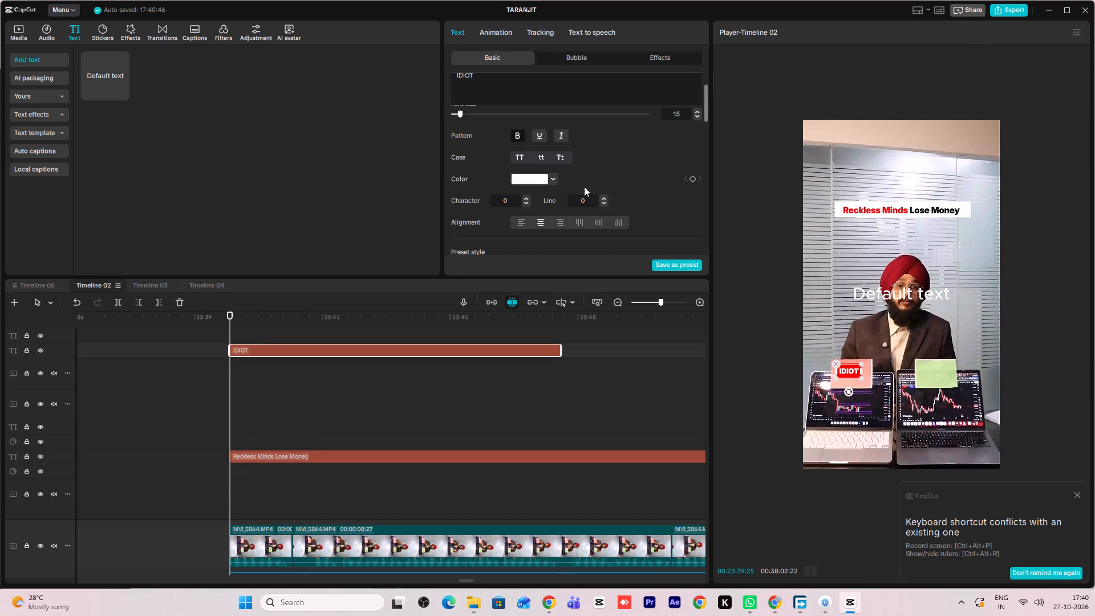
{"action": "scroll", "coordinate": [572, 213], "scroll_direction": "up", "scroll_amount": 1}
{"action": "scroll", "coordinate": [572, 213], "scroll_direction": "down", "scroll_amount": 3}
{"action": "scroll", "coordinate": [572, 213], "scroll_direction": "up", "scroll_amount": 2}
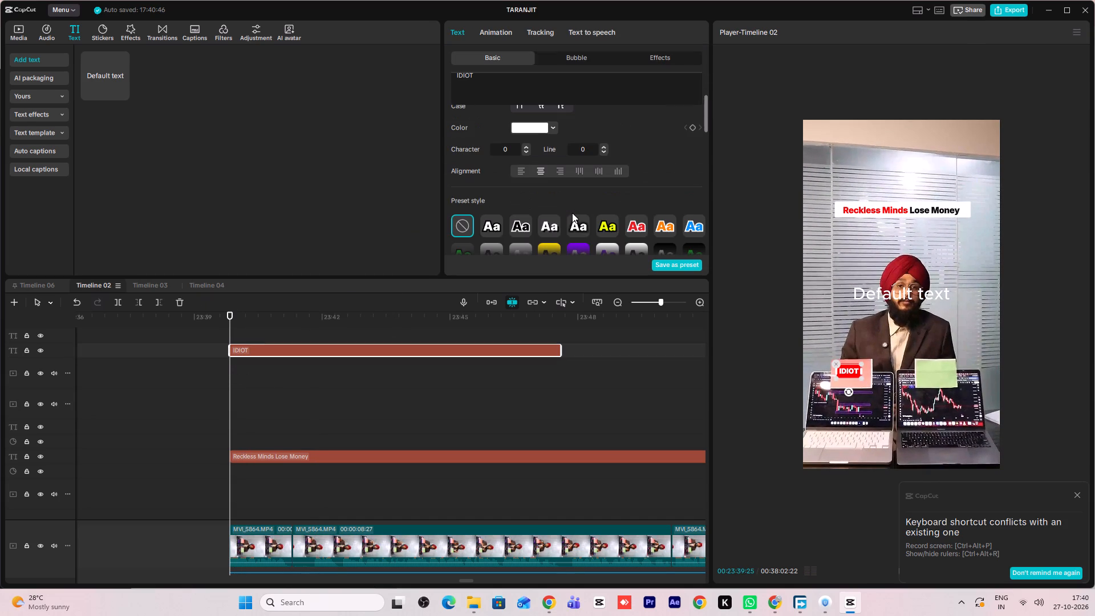
{"action": "scroll", "coordinate": [597, 192], "scroll_direction": "down", "scroll_amount": 3}
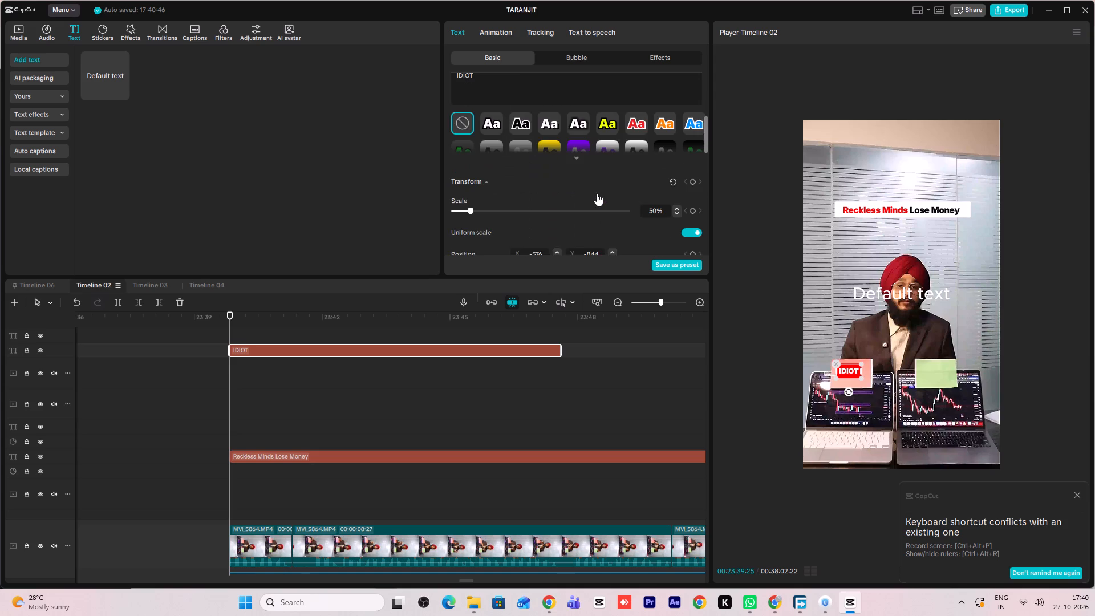
{"action": "scroll", "coordinate": [589, 199], "scroll_direction": "down", "scroll_amount": 2}
{"action": "left_click", "coordinate": [689, 151]}
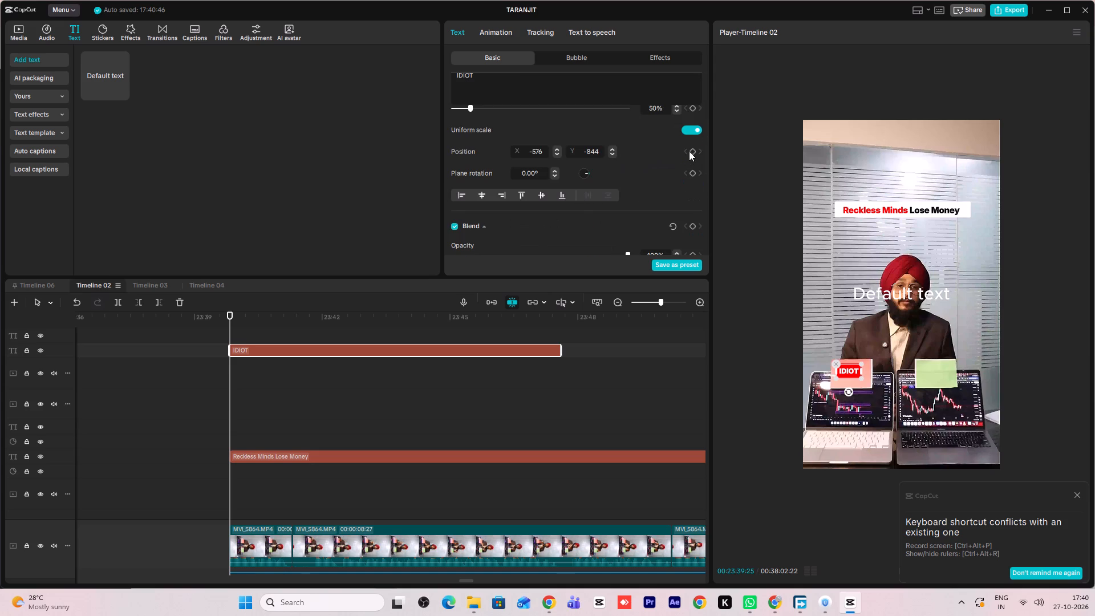
{"action": "left_click", "coordinate": [693, 152]}
Add a second position keyframe to the "IDIOT" text at 00:23:42:10.
{"action": "key", "text": "space"}
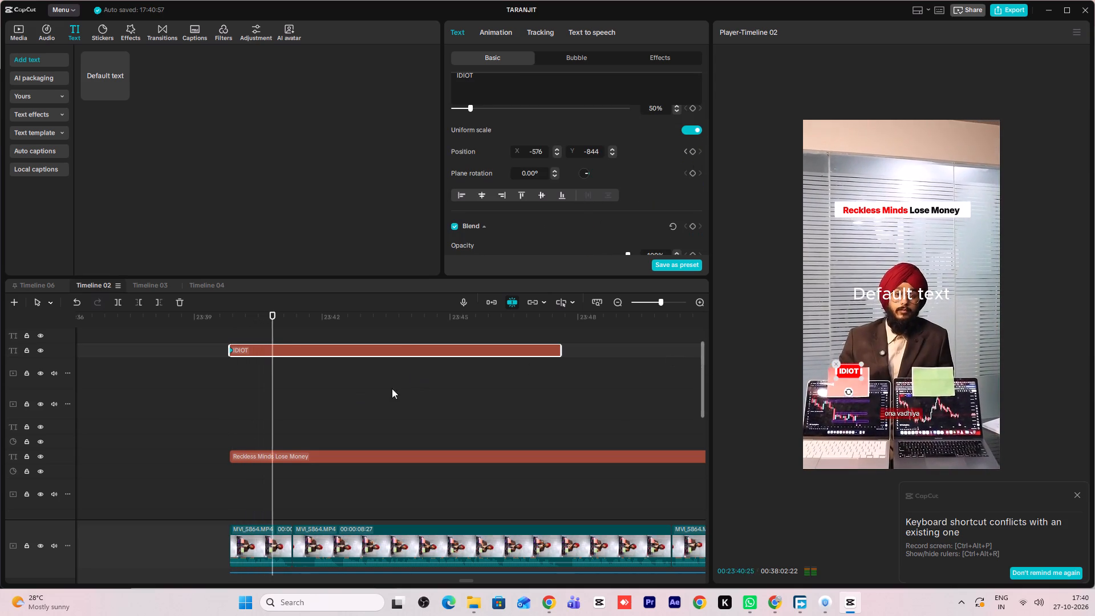
{"action": "key", "text": "space"}
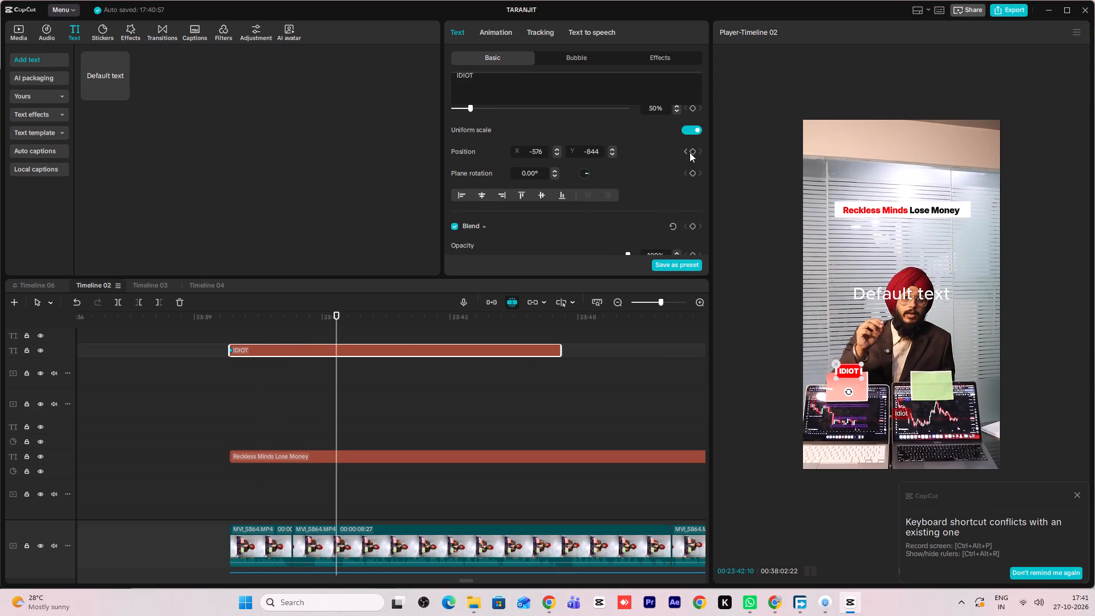
{"action": "left_click", "coordinate": [692, 152]}
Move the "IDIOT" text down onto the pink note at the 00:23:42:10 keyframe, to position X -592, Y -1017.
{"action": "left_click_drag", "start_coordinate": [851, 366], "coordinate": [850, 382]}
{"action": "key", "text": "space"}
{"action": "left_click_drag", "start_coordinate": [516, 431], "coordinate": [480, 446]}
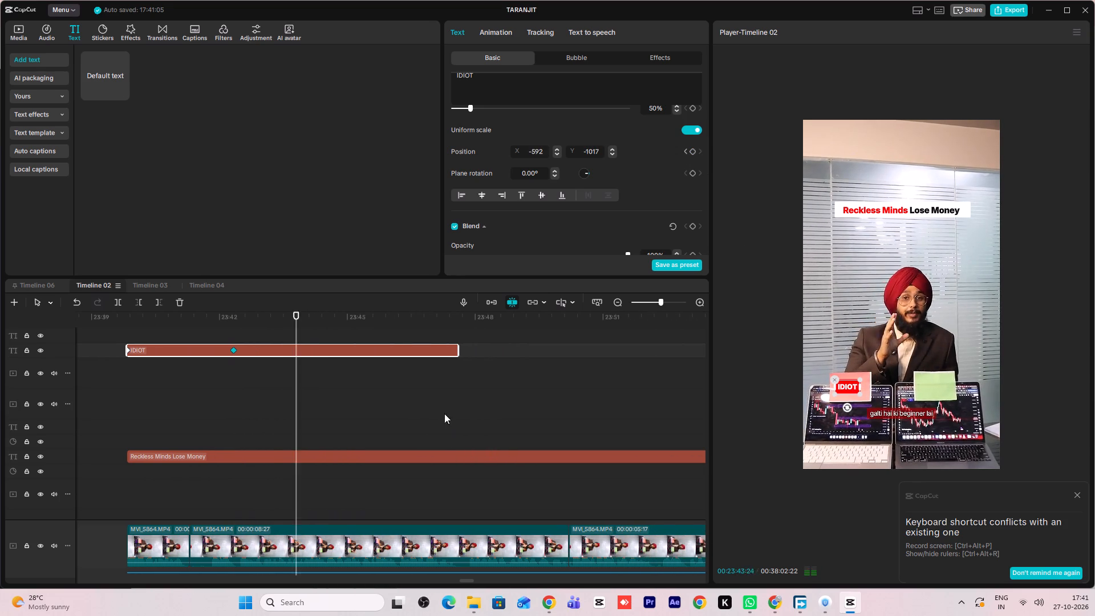
Extend the "IDIOT" text clip to about 00:24:33, near the end of the "Reckless Minds Lose Money" title clip.
{"action": "scroll", "coordinate": [418, 402], "scroll_direction": "down", "scroll_amount": 8}
{"action": "scroll", "coordinate": [448, 434], "scroll_direction": "up", "scroll_amount": 7}
{"action": "scroll", "coordinate": [448, 421], "scroll_direction": "down", "scroll_amount": 3, "text": "ctrl"}
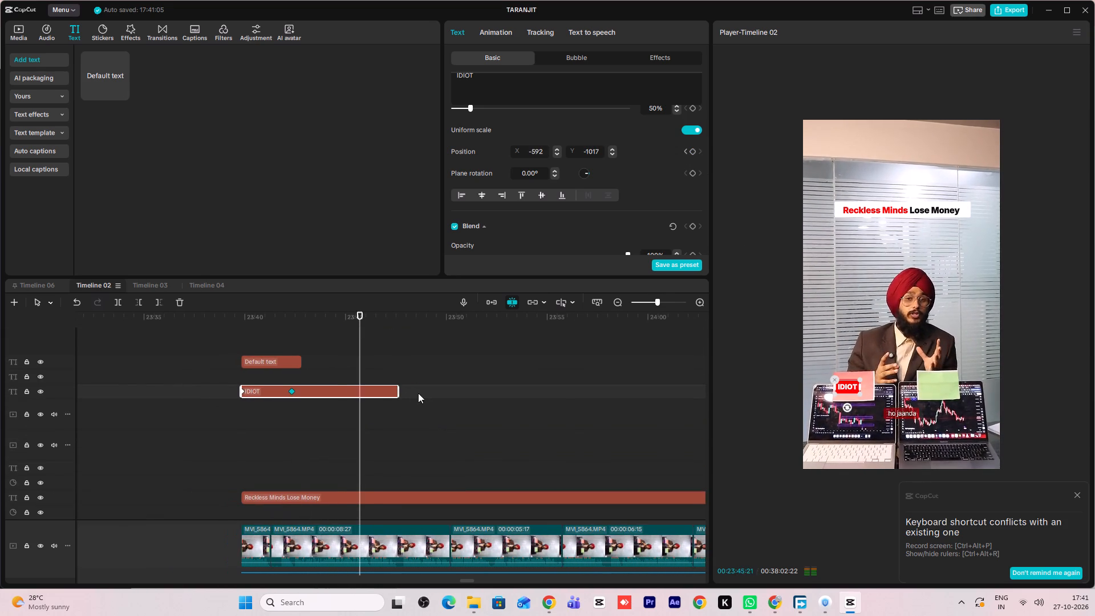
{"action": "left_click_drag", "start_coordinate": [397, 393], "coordinate": [634, 428]}
{"action": "scroll", "coordinate": [637, 428], "scroll_direction": "down", "scroll_amount": 12, "text": "ctrl"}
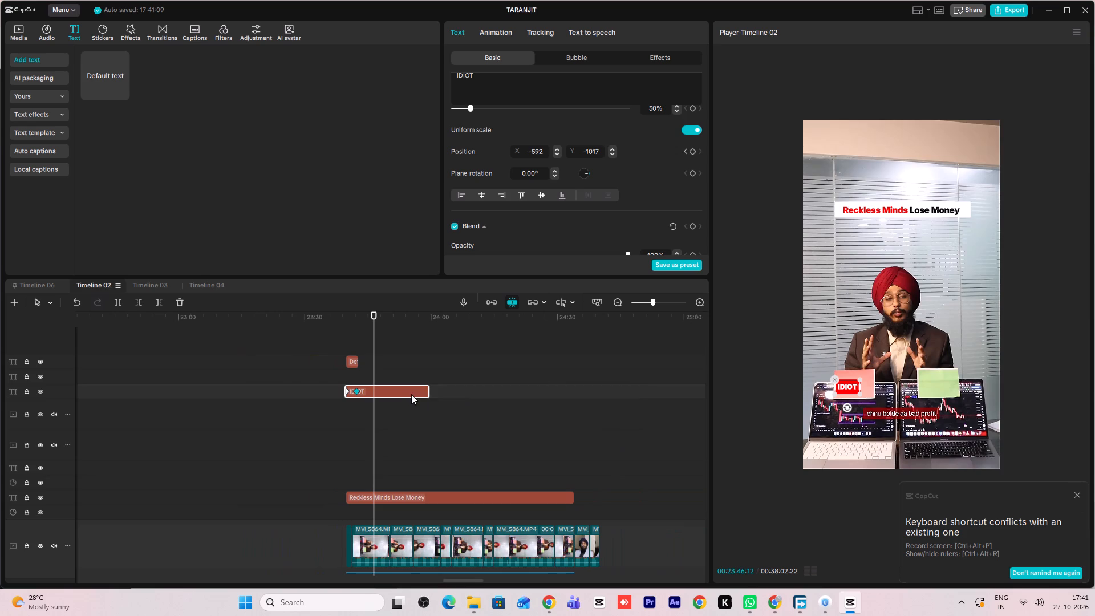
{"action": "left_click_drag", "start_coordinate": [431, 391], "coordinate": [569, 407]}
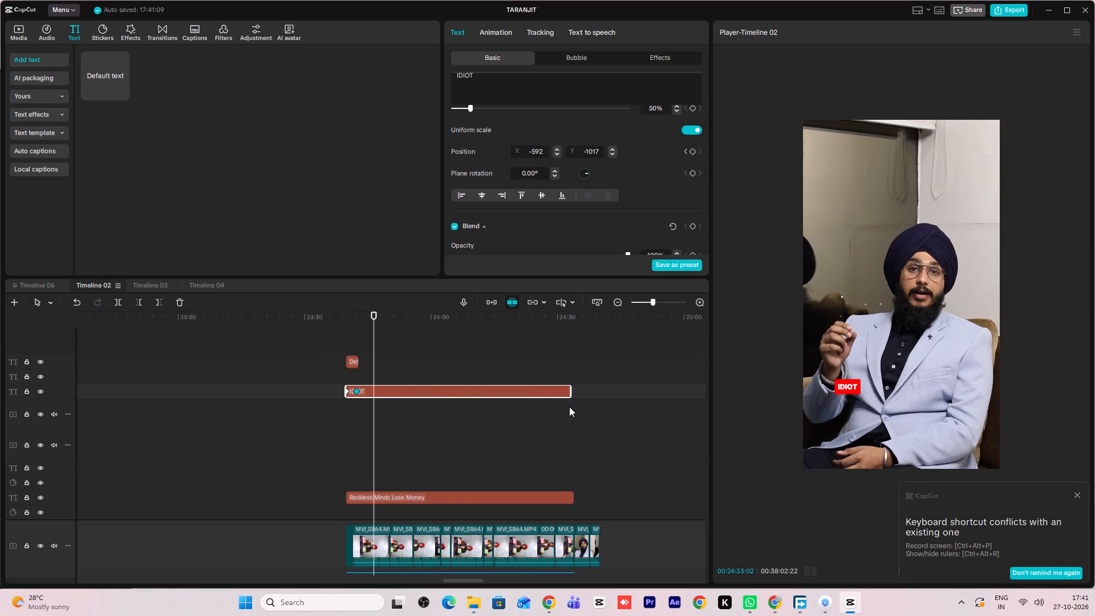
{"action": "left_click_drag", "start_coordinate": [569, 407], "coordinate": [569, 408]}
{"action": "key", "text": "space"}
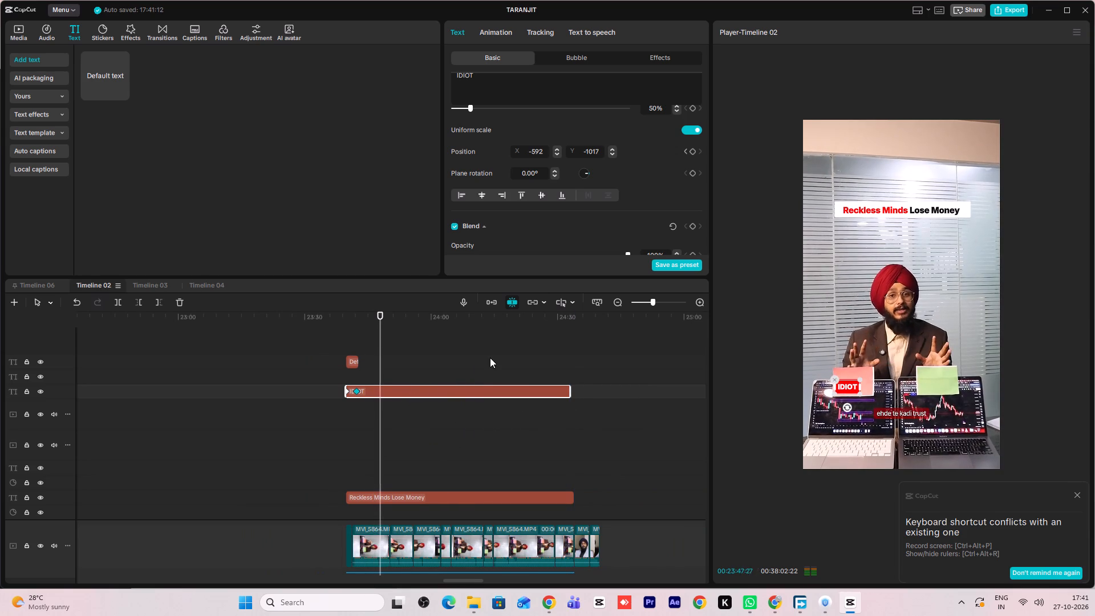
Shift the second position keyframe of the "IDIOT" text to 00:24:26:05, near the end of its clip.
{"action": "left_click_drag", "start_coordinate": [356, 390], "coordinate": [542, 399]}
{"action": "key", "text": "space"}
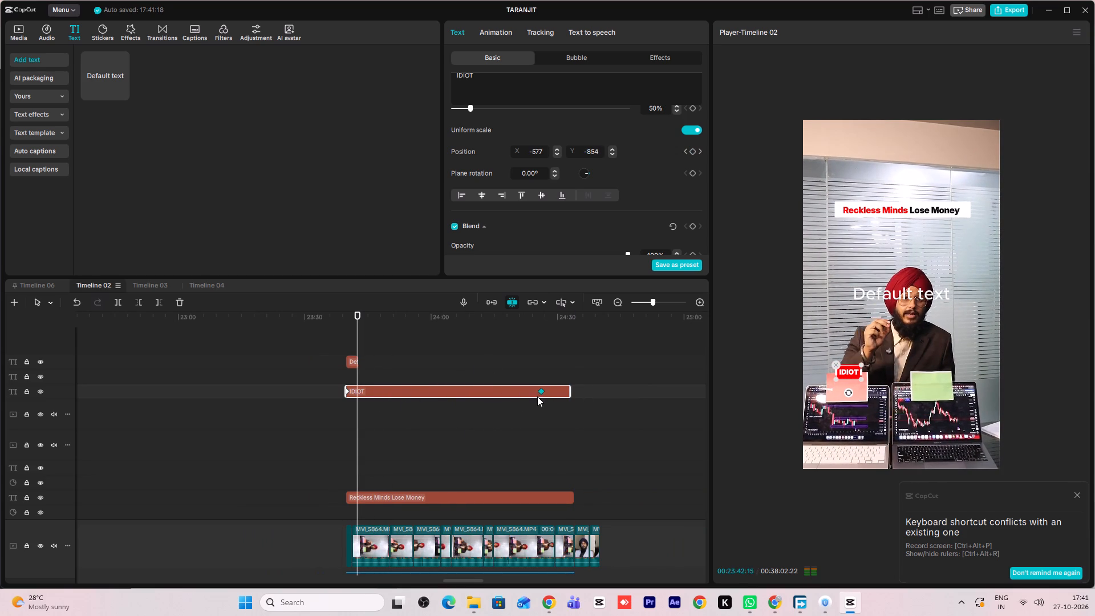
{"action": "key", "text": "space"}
Scale the "IDIOT" text to 57%.
{"action": "left_click", "coordinate": [539, 392]}
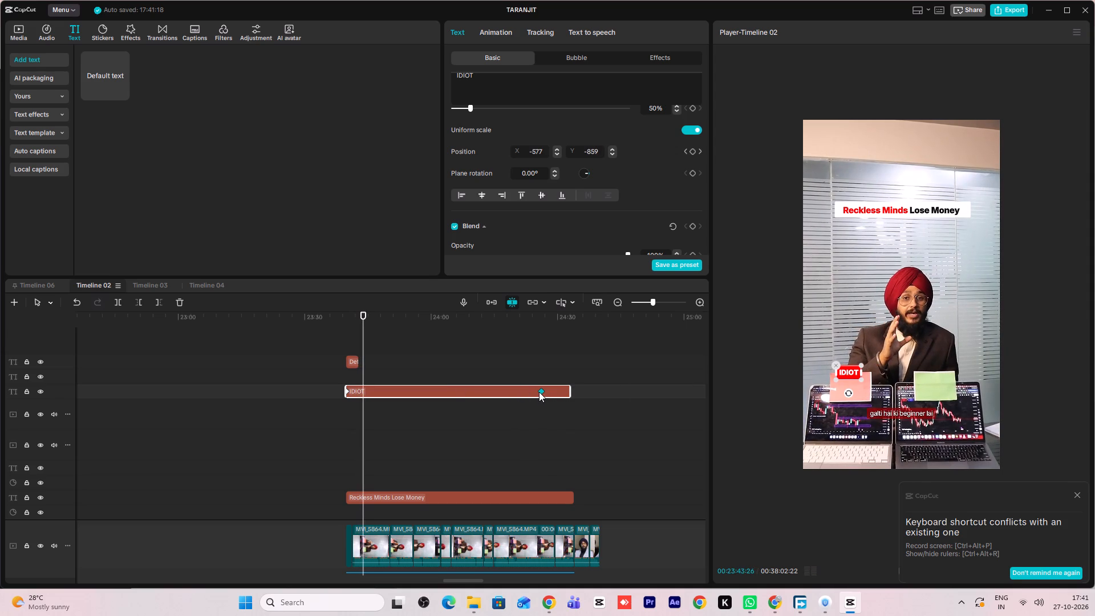
{"action": "left_click_drag", "start_coordinate": [839, 390], "coordinate": [840, 392]}
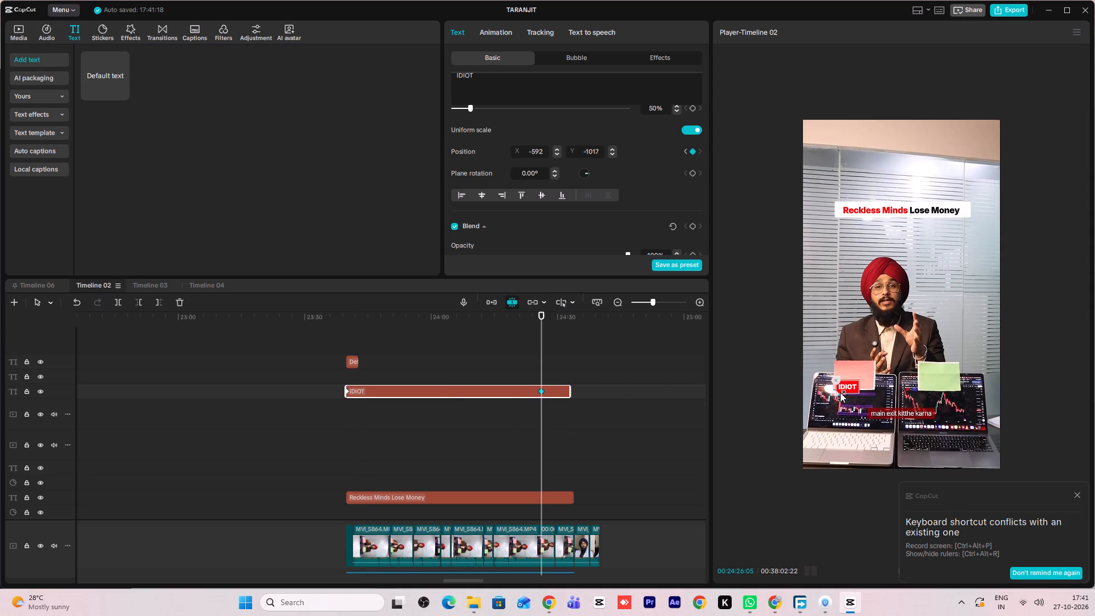
{"action": "left_click_drag", "start_coordinate": [840, 392], "coordinate": [836, 395]}
{"action": "left_click", "coordinate": [836, 395]}
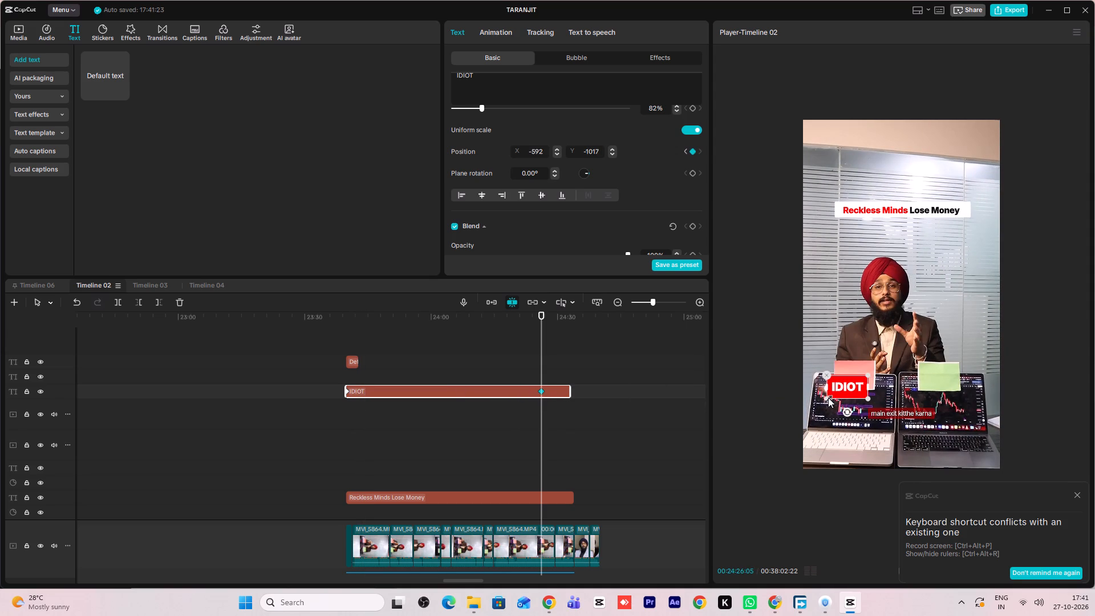
{"action": "left_click_drag", "start_coordinate": [826, 396], "coordinate": [836, 393]}
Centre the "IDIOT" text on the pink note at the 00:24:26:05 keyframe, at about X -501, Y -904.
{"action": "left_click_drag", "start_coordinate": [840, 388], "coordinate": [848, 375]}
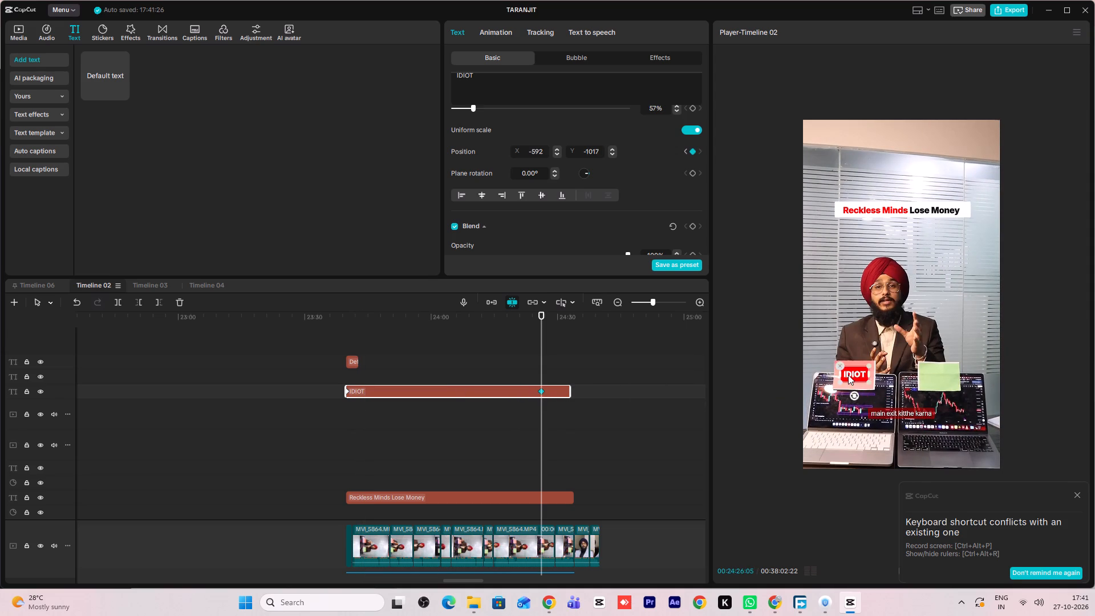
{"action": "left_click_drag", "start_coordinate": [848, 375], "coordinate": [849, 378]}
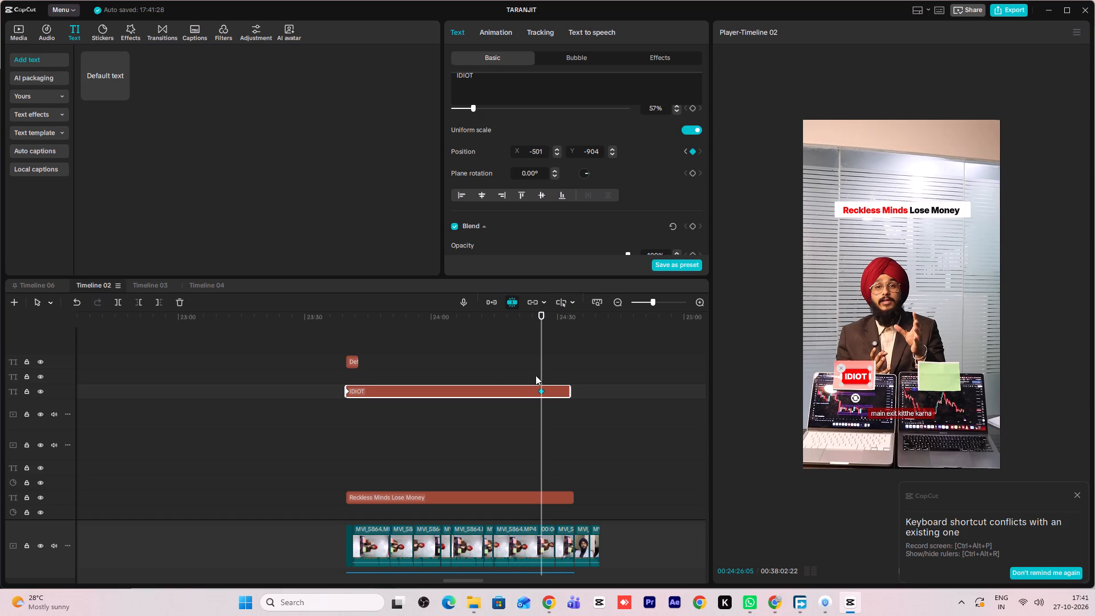
Play and scrub the "IDIOT" clip to check how well the label follows the pink note between keyframes.
{"action": "key", "text": "space"}
{"action": "key", "text": "space"}
{"action": "key", "text": "space"}
{"action": "key", "text": "space"}
{"action": "left_click", "coordinate": [534, 363]}
{"action": "left_click_drag", "start_coordinate": [534, 363], "coordinate": [428, 362]}
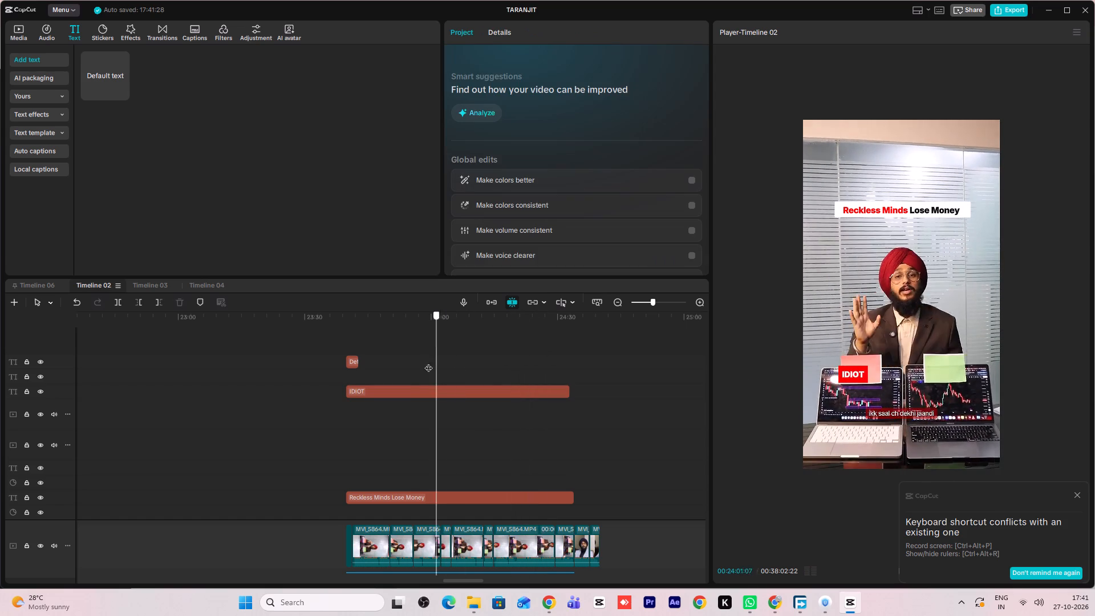
{"action": "left_click_drag", "start_coordinate": [428, 362], "coordinate": [347, 362]}
{"action": "key", "text": "space"}
{"action": "left_click", "coordinate": [382, 391]}
{"action": "key", "text": "space"}
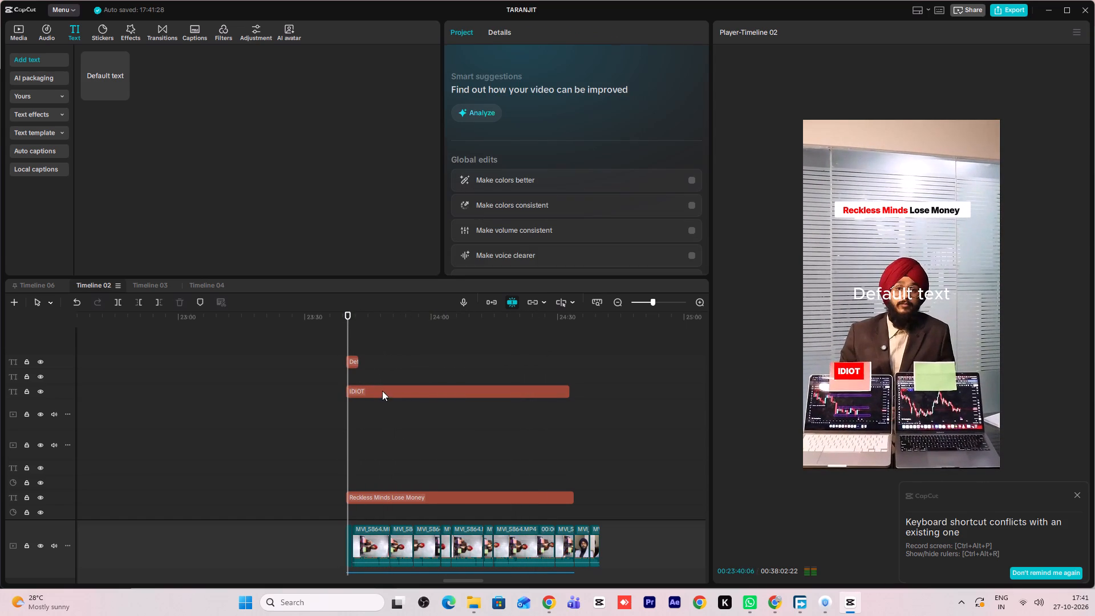
Reposition the "IDIOT" text at its first keyframe, 00:23:39:25, so it sits centred on the pink note.
{"action": "left_click", "coordinate": [347, 392]}
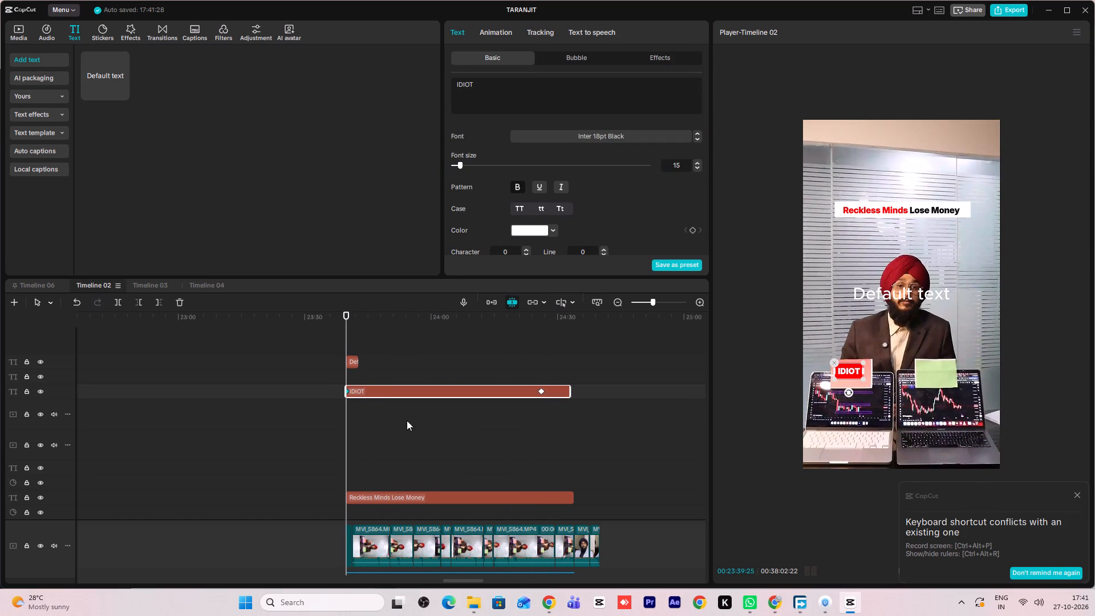
{"action": "left_click", "coordinate": [846, 373]}
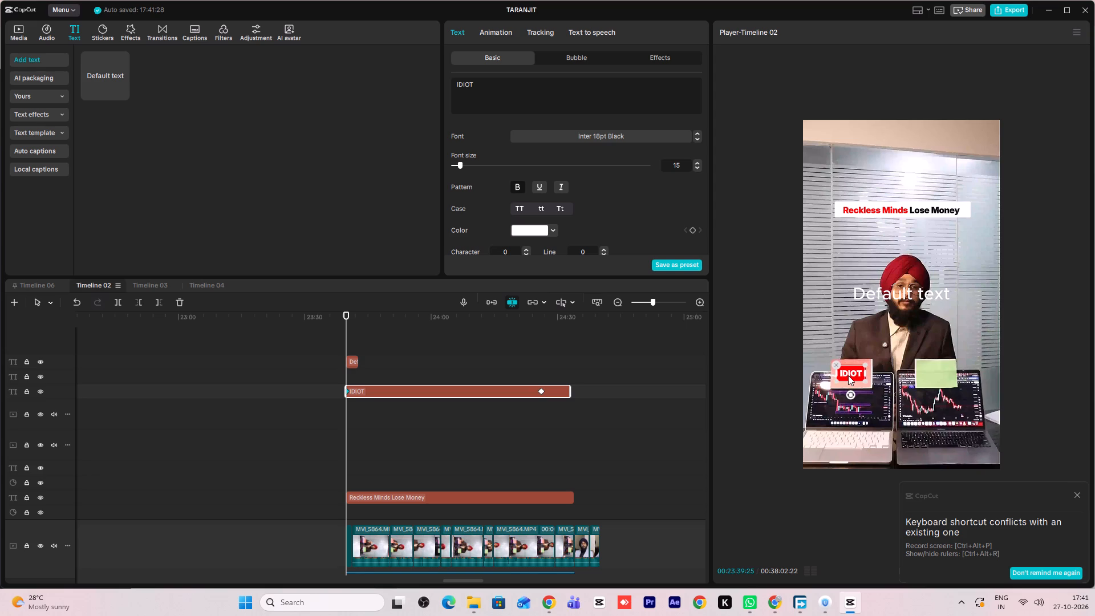
{"action": "key", "text": "space"}
{"action": "key", "text": "space"}
{"action": "key", "text": "space"}
{"action": "key", "text": "space"}
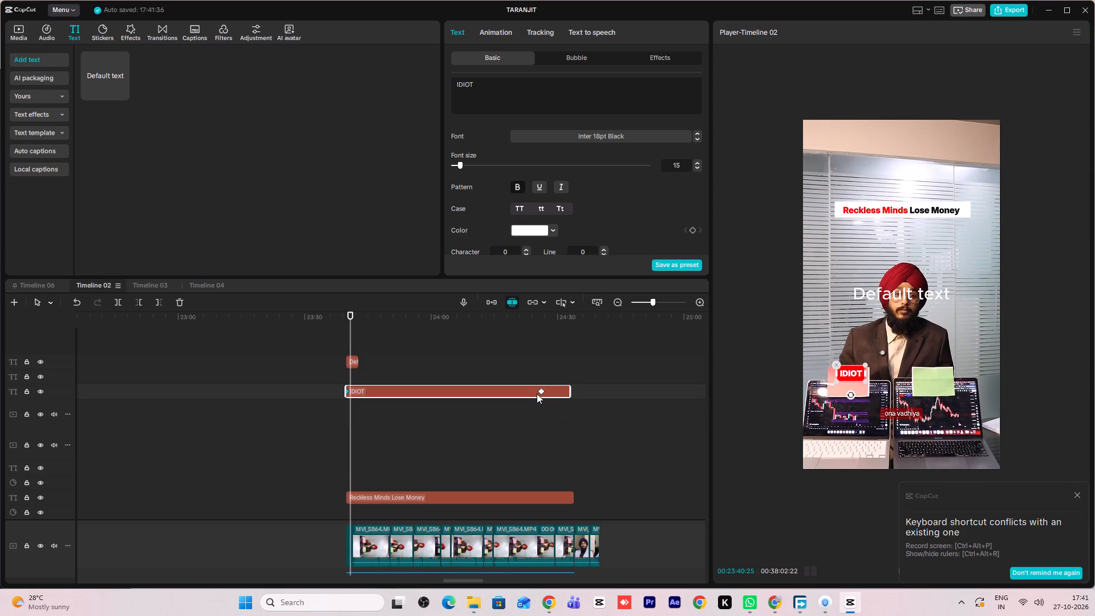
Delete the "IDIOT" text's position keyframe at 00:24:26:05.
{"action": "left_click", "coordinate": [541, 390]}
{"action": "key", "text": "BackSpace"}
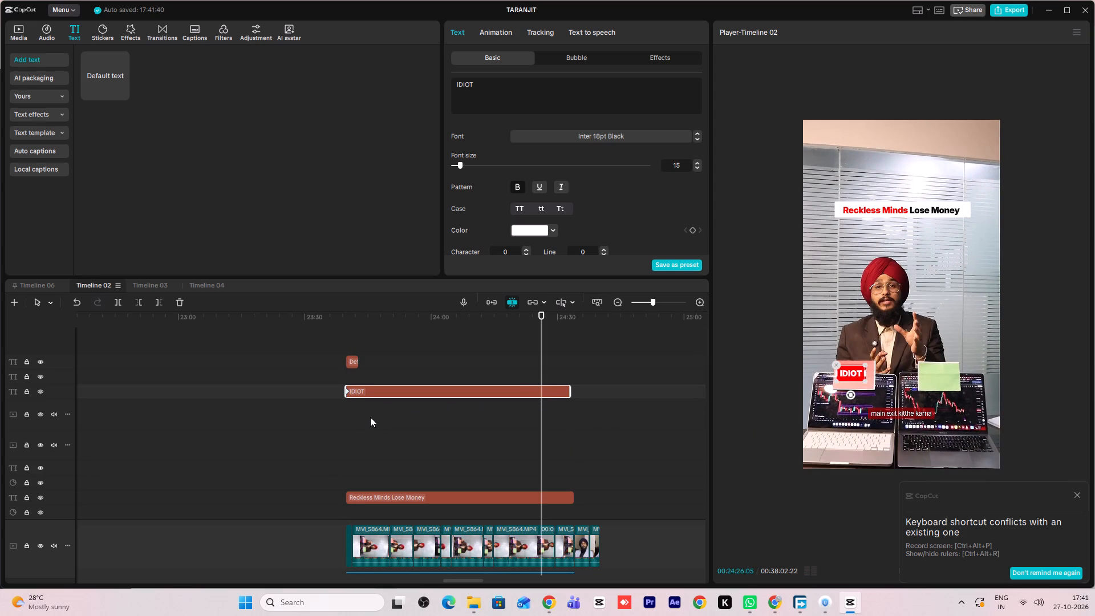
Add a position keyframe at 00:23:40:09 by moving the "IDIOT" text onto the pink note.
{"action": "left_click", "coordinate": [346, 378]}
{"action": "key", "text": "space"}
{"action": "left_click", "coordinate": [356, 391]}
{"action": "key", "text": "space"}
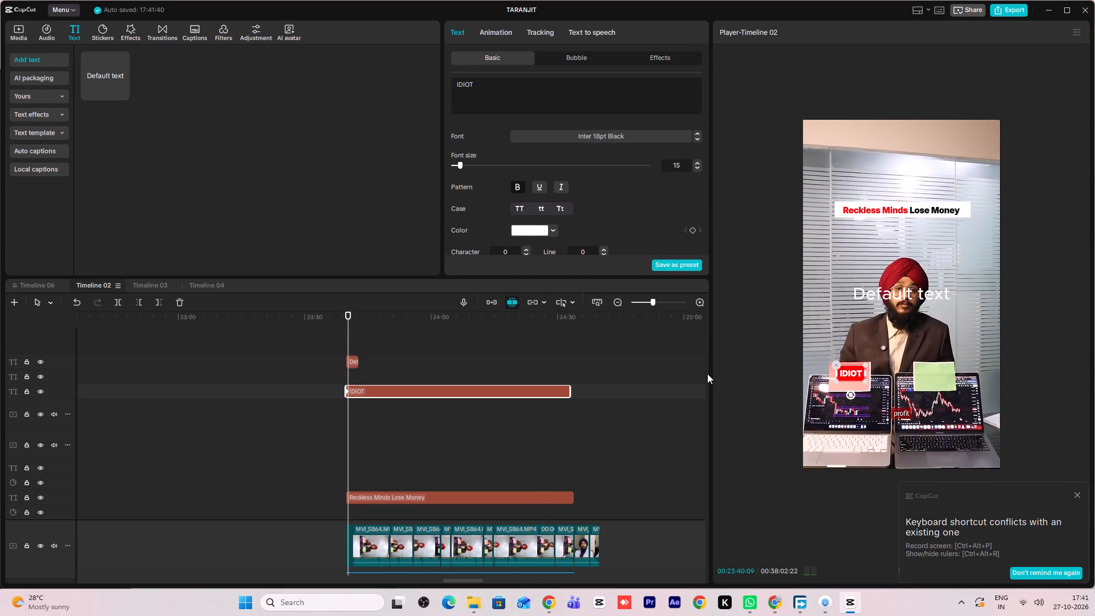
{"action": "left_click", "coordinate": [855, 370]}
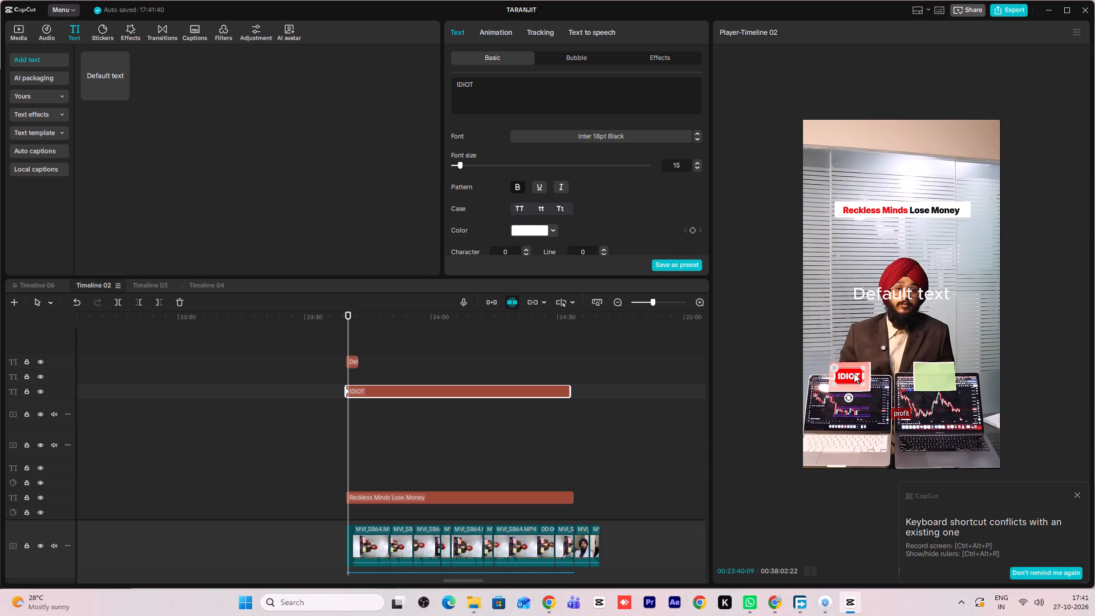
Play on from the start of the clip and keyframe the "IDIOT" text lower, onto the pink note, at 00:23:41:18.
{"action": "scroll", "coordinate": [409, 450], "scroll_direction": "up", "scroll_amount": 7, "text": "ctrl"}
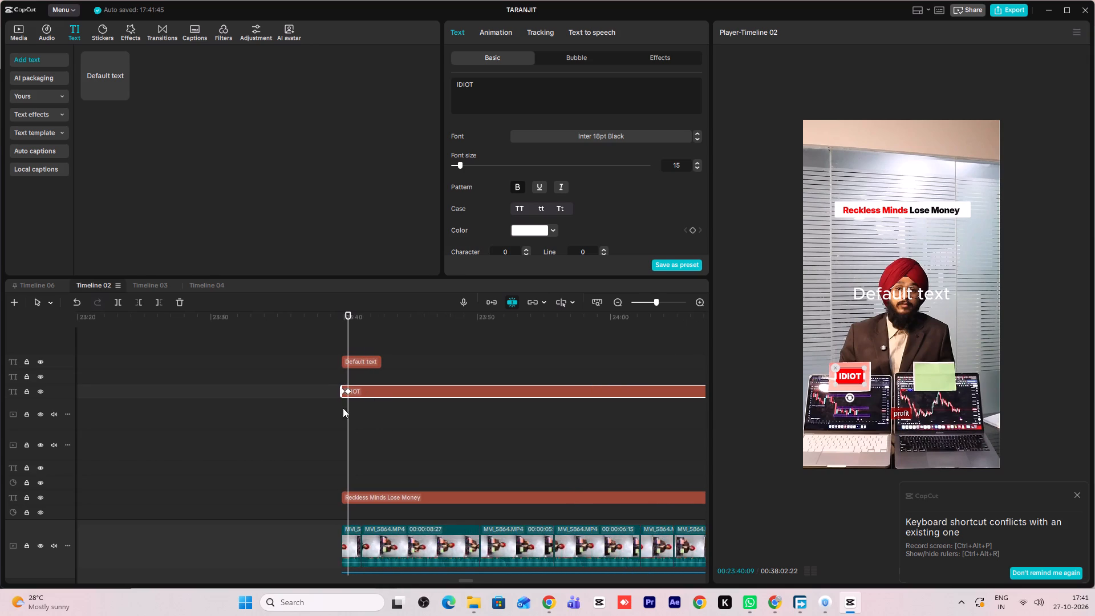
{"action": "scroll", "coordinate": [355, 422], "scroll_direction": "up", "scroll_amount": 6, "text": "ctrl"}
{"action": "left_click", "coordinate": [335, 378]}
{"action": "key", "text": "space"}
{"action": "key", "text": "space"}
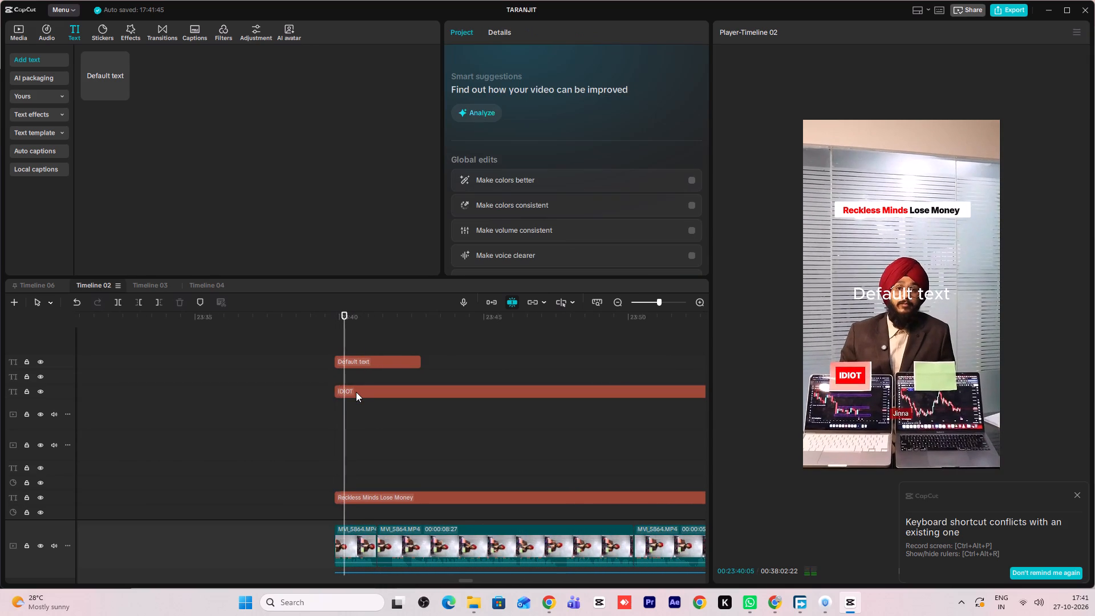
{"action": "key", "text": "space"}
{"action": "key", "text": "space"}
{"action": "key", "text": "space"}
{"action": "key", "text": "space"}
{"action": "key", "text": "space"}
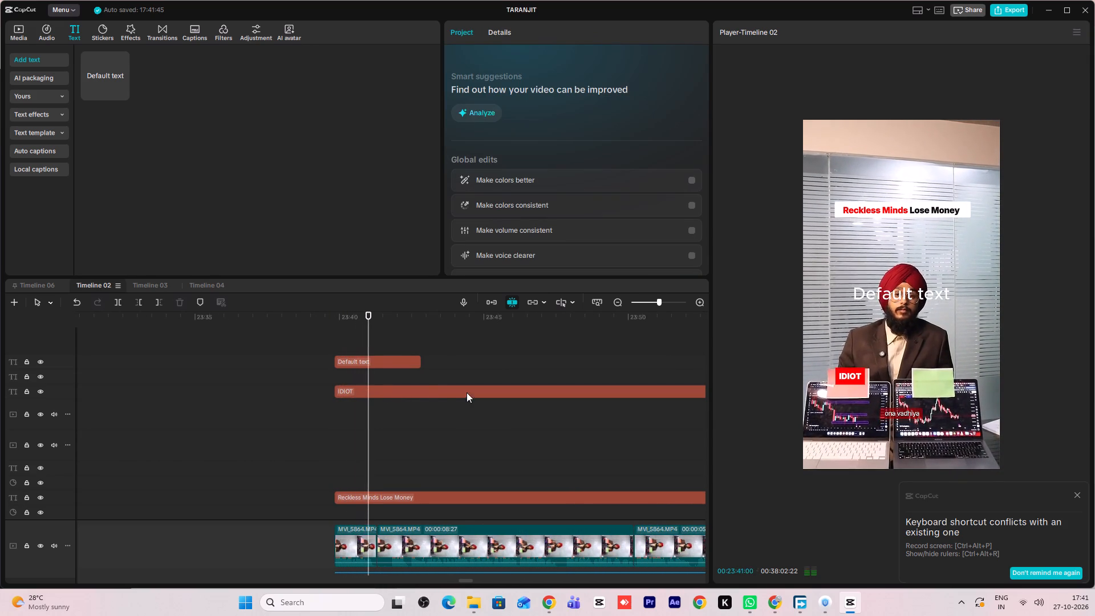
{"action": "key", "text": "space"}
{"action": "left_click", "coordinate": [432, 389]}
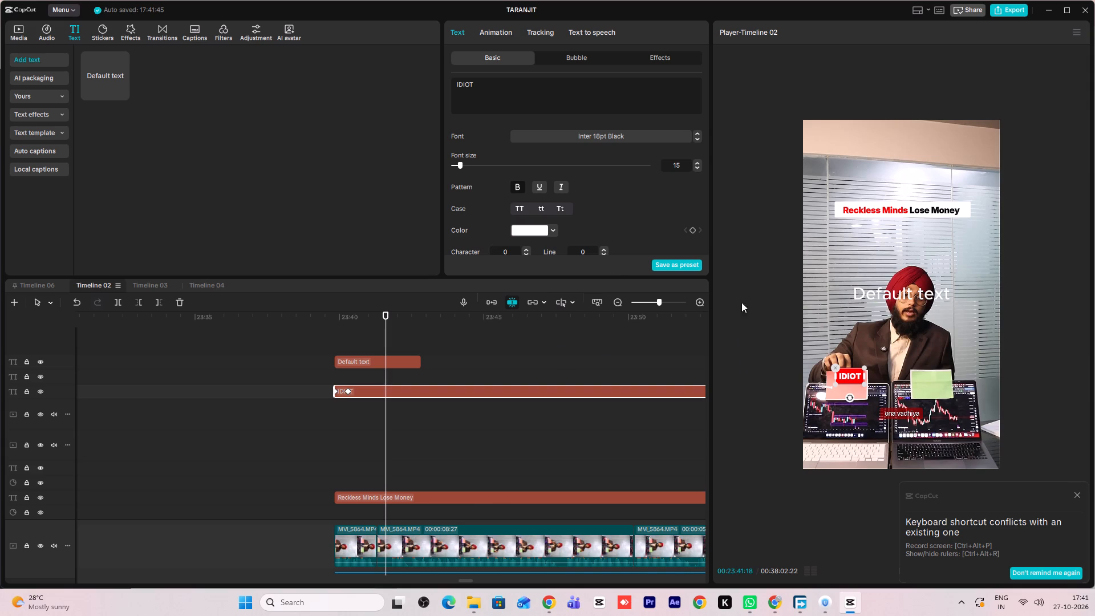
{"action": "left_click_drag", "start_coordinate": [850, 374], "coordinate": [846, 384]}
Keyframe the "IDIOT" text onto the centre of the pink note at 00:23:45:09.
{"action": "key", "text": "space"}
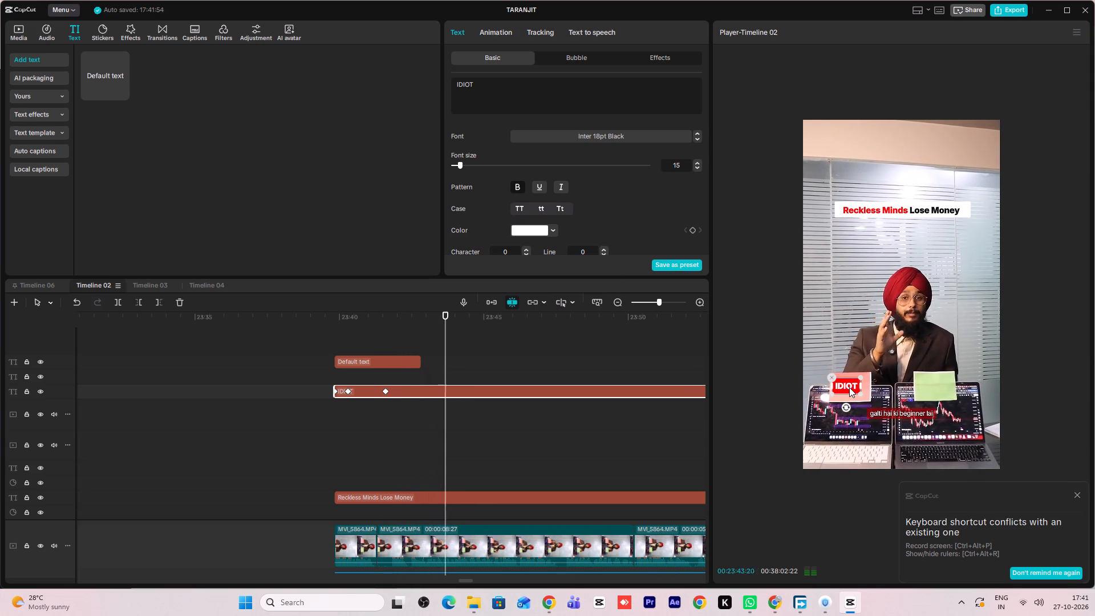
{"action": "key", "text": "space"}
{"action": "left_click_drag", "start_coordinate": [847, 386], "coordinate": [850, 385]}
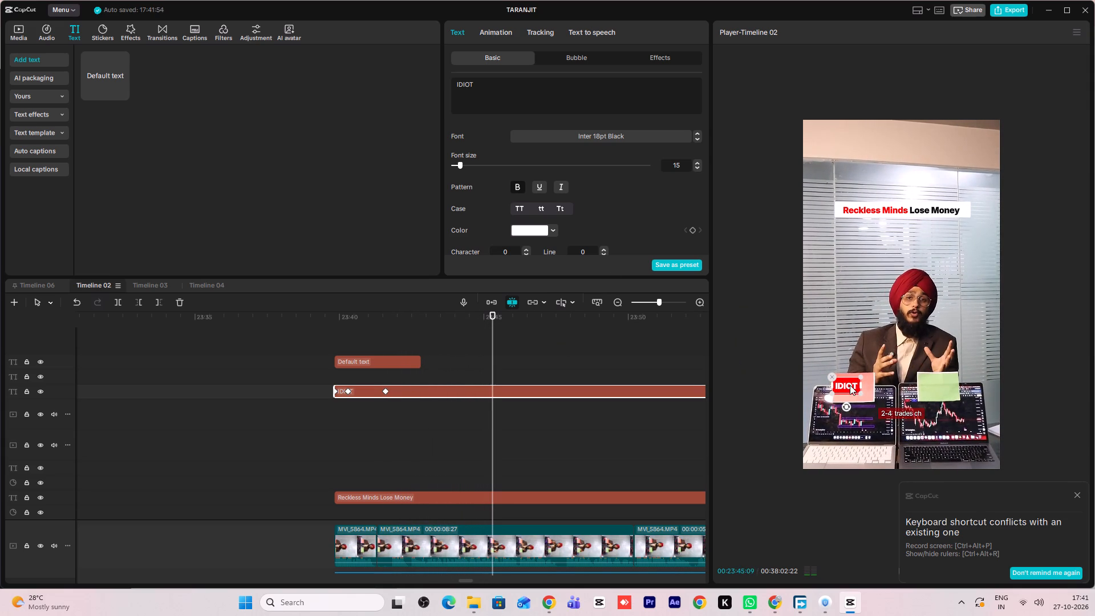
{"action": "left_click_drag", "start_coordinate": [850, 385], "coordinate": [855, 388]}
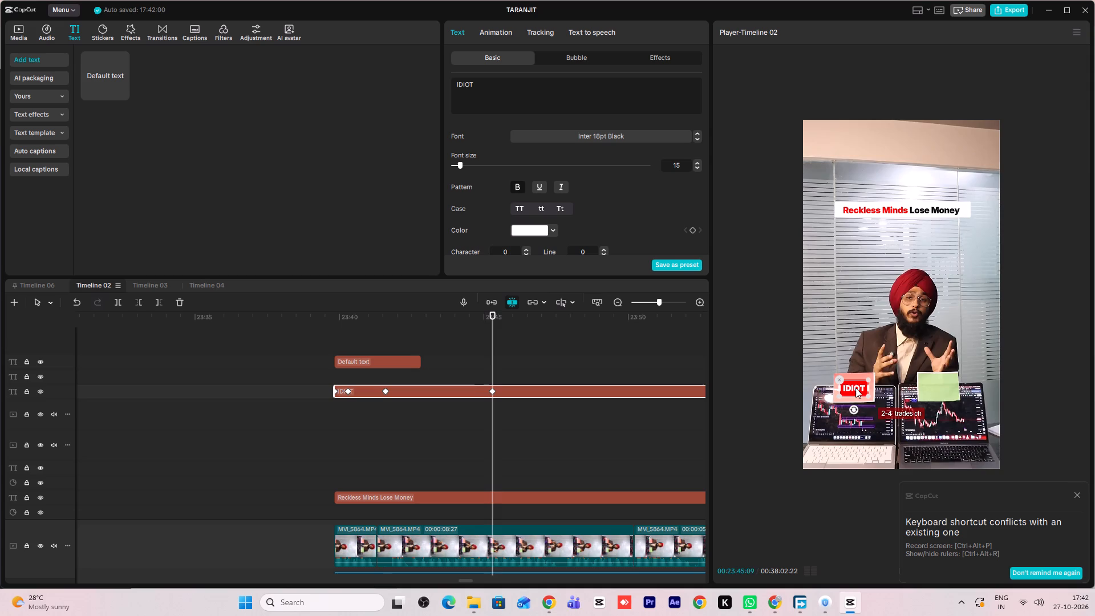
Keyframe the "IDIOT" text slightly higher on the pink note at about 00:23:47.
{"action": "key", "text": "space"}
{"action": "left_click", "coordinate": [529, 509]}
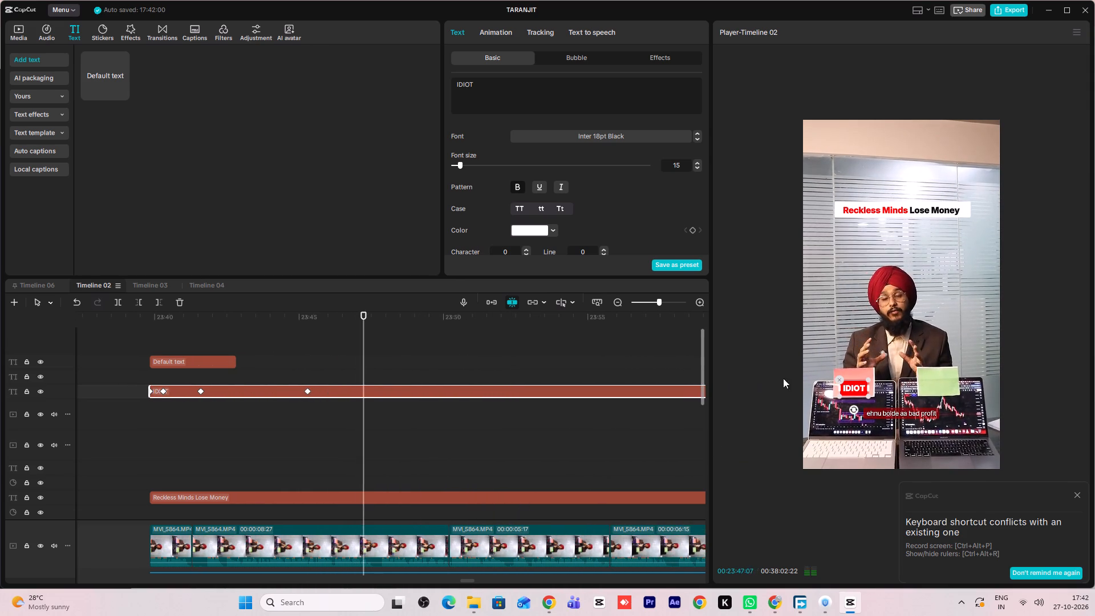
{"action": "key", "text": "space"}
{"action": "left_click_drag", "start_coordinate": [855, 390], "coordinate": [857, 384]}
Keyframe the "IDIOT" text onto the pink note at 00:23:50:04.
{"action": "key", "text": "space"}
{"action": "left_click", "coordinate": [820, 412]}
{"action": "left_click_drag", "start_coordinate": [755, 452], "coordinate": [671, 467]}
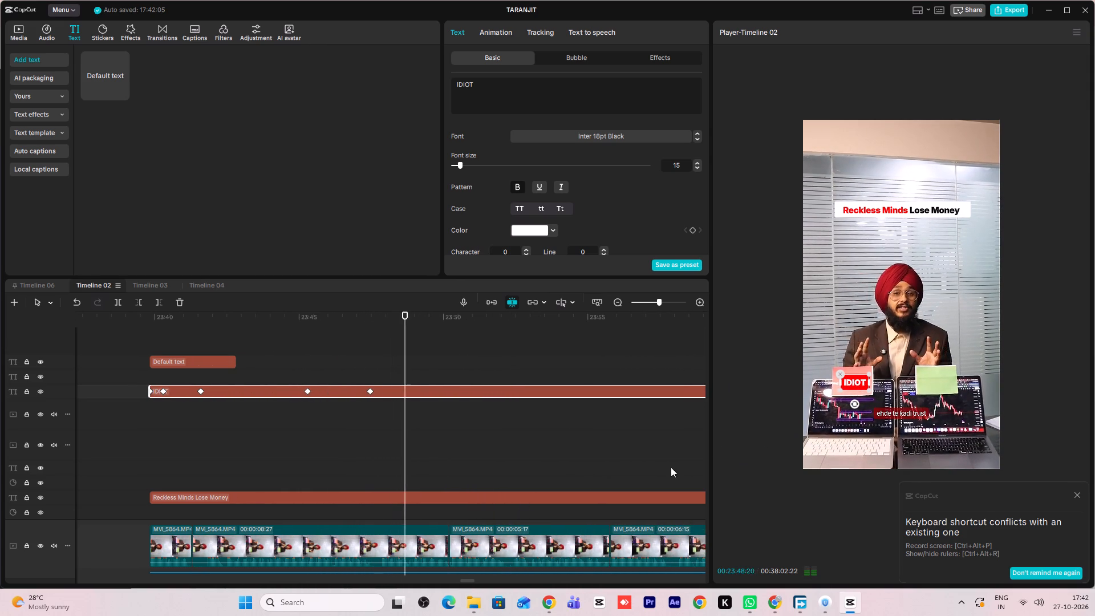
{"action": "left_click_drag", "start_coordinate": [671, 467], "coordinate": [684, 467]}
{"action": "left_click_drag", "start_coordinate": [519, 464], "coordinate": [677, 432]}
{"action": "key", "text": "space"}
{"action": "left_click", "coordinate": [857, 379]}
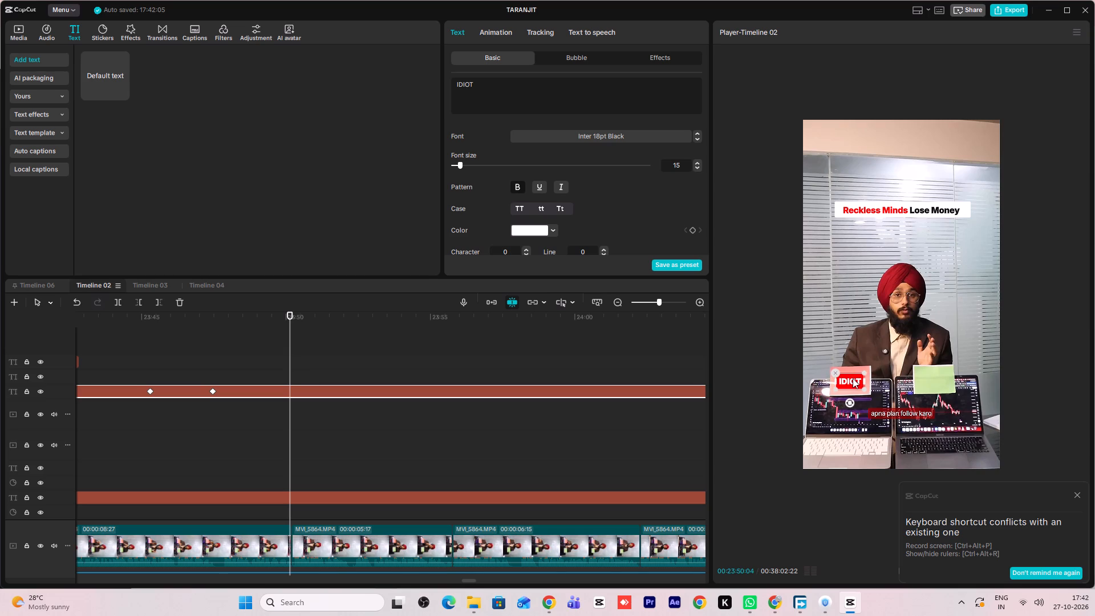
Keyframe the "IDIOT" text slightly further left on the pink note at about 00:23:52.
{"action": "key", "text": "space"}
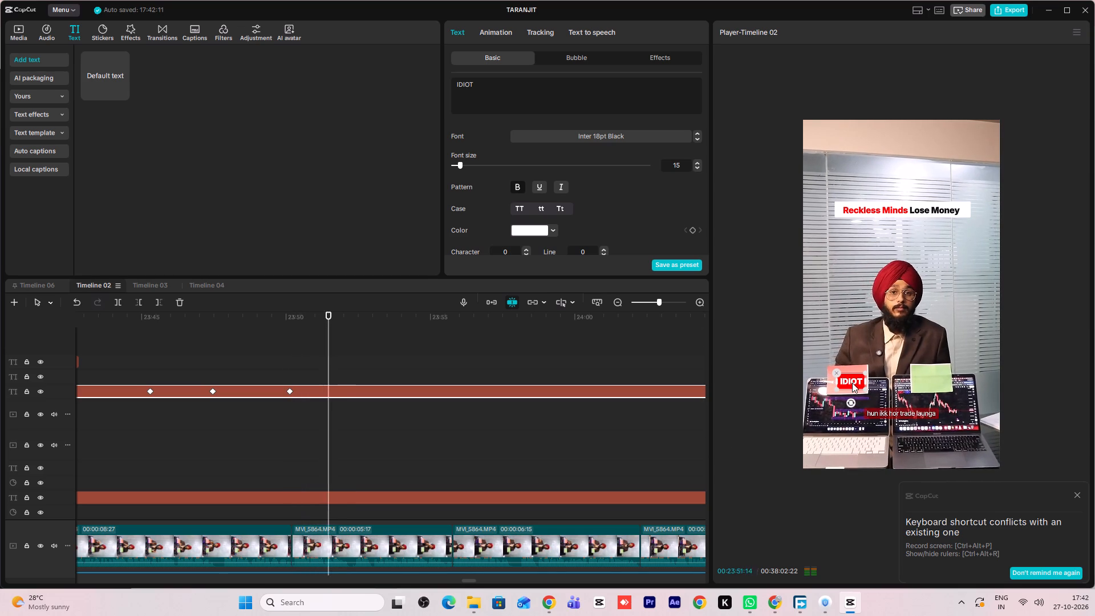
{"action": "key", "text": "space"}
{"action": "left_click", "coordinate": [852, 383]}
Keyframe the "IDIOT" text slightly further right on the pink note at 00:23:55:09.
{"action": "key", "text": "space"}
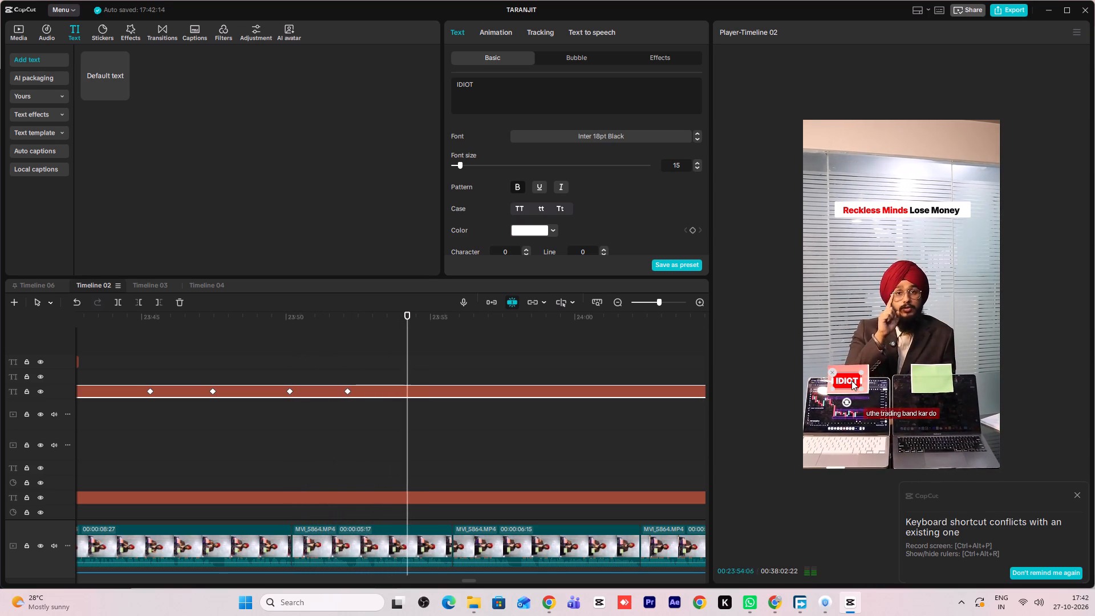
{"action": "key", "text": "space"}
{"action": "left_click", "coordinate": [851, 380]}
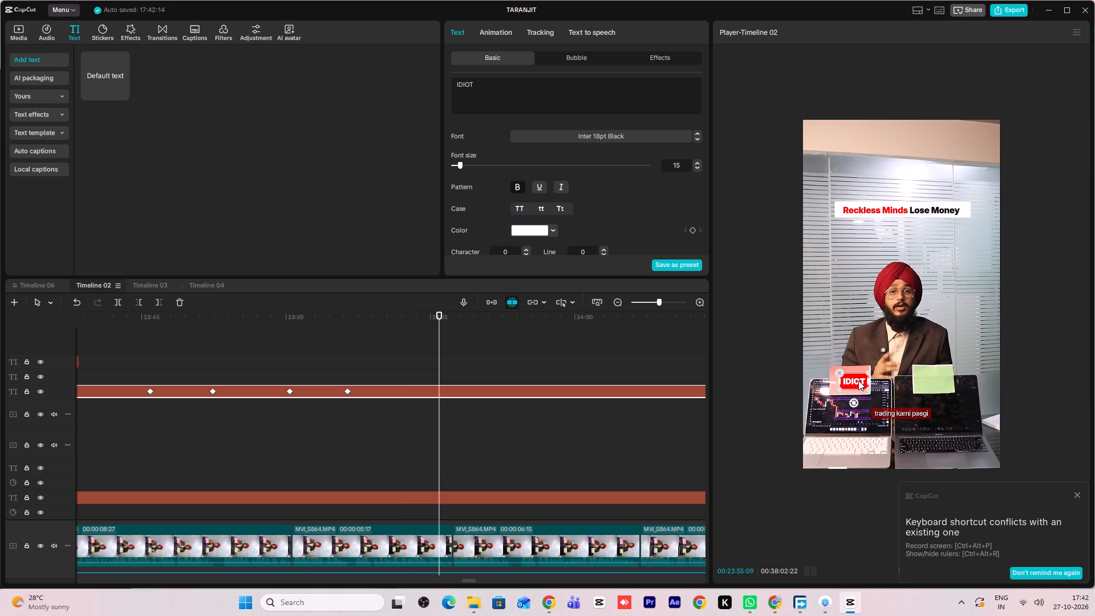
Keyframe the "IDIOT" text slightly higher to match the pink note at 00:23:56:15.
{"action": "key", "text": "space"}
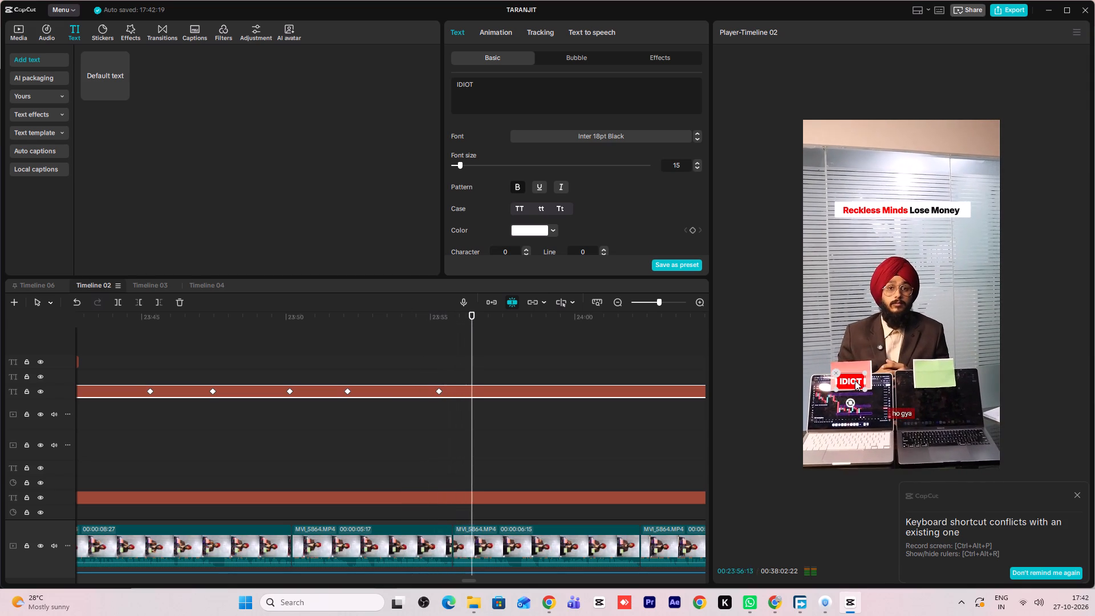
{"action": "key", "text": "space"}
{"action": "left_click_drag", "start_coordinate": [855, 380], "coordinate": [855, 375]}
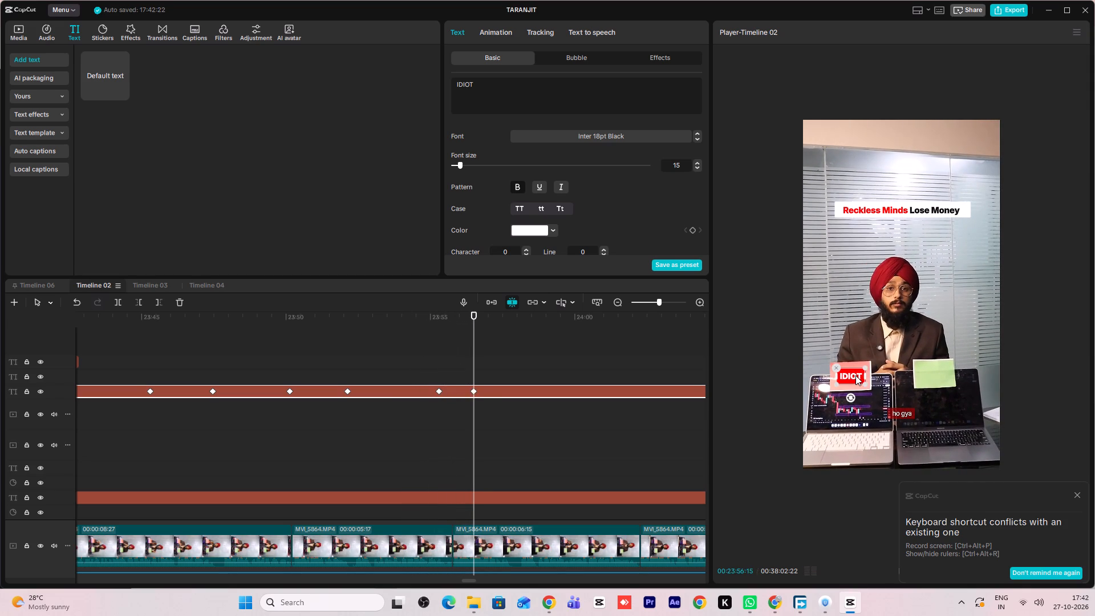
Move the "IDIOT" text slightly lower to match the pink note at 00:23:57:24.
{"action": "key", "text": "space"}
{"action": "key", "text": "space"}
{"action": "left_click", "coordinate": [853, 376]}
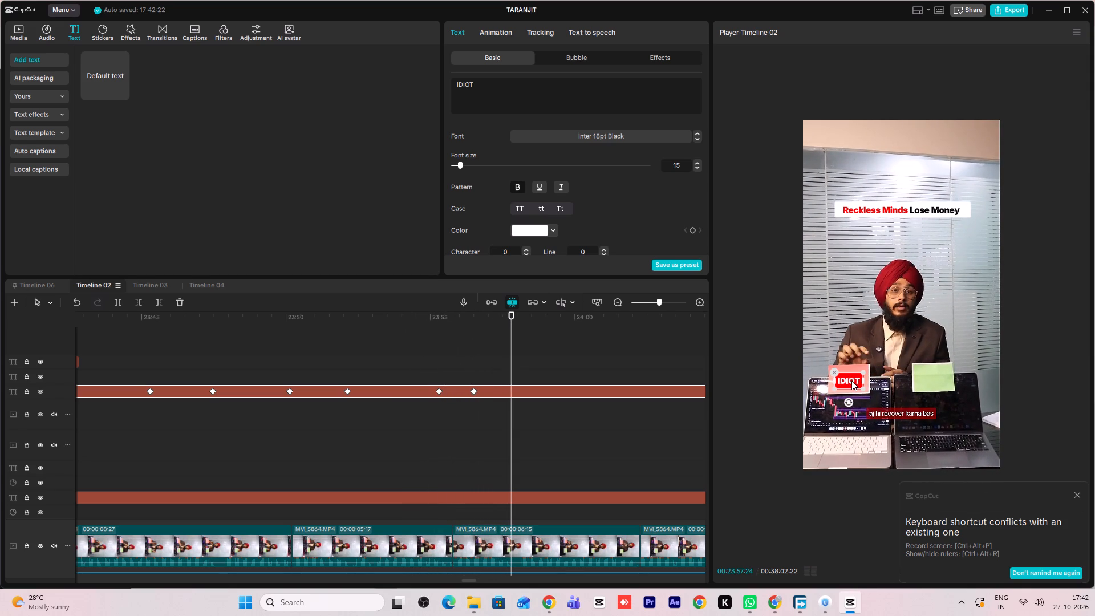
Keyframe the "IDIOT" text slightly lower and further right on the pink note at 00:24:00:03.
{"action": "key", "text": "space"}
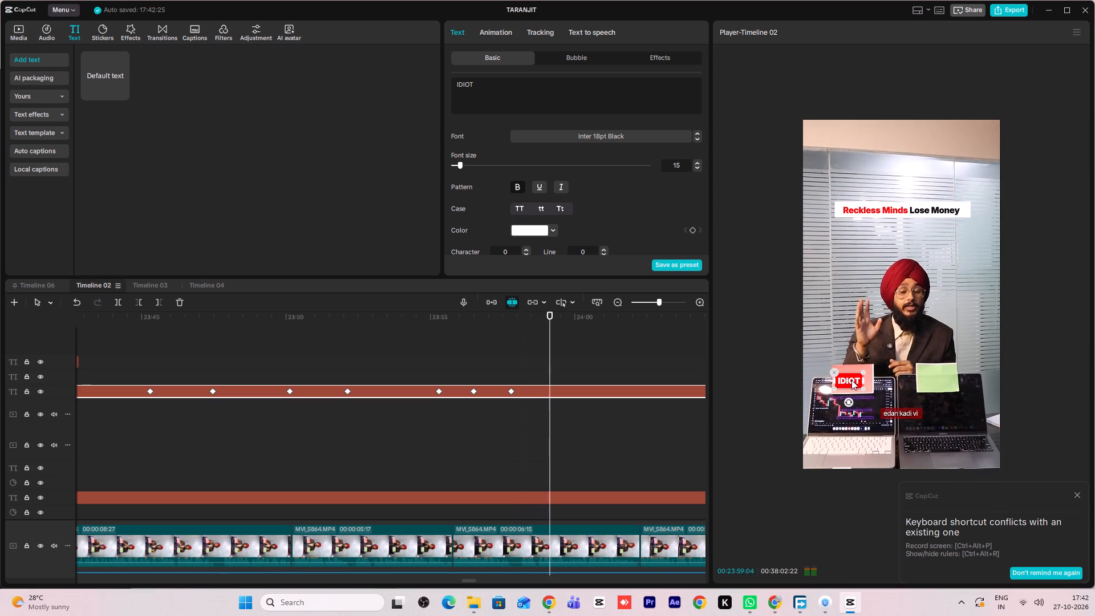
{"action": "key", "text": "space"}
{"action": "left_click_drag", "start_coordinate": [851, 380], "coordinate": [859, 384]}
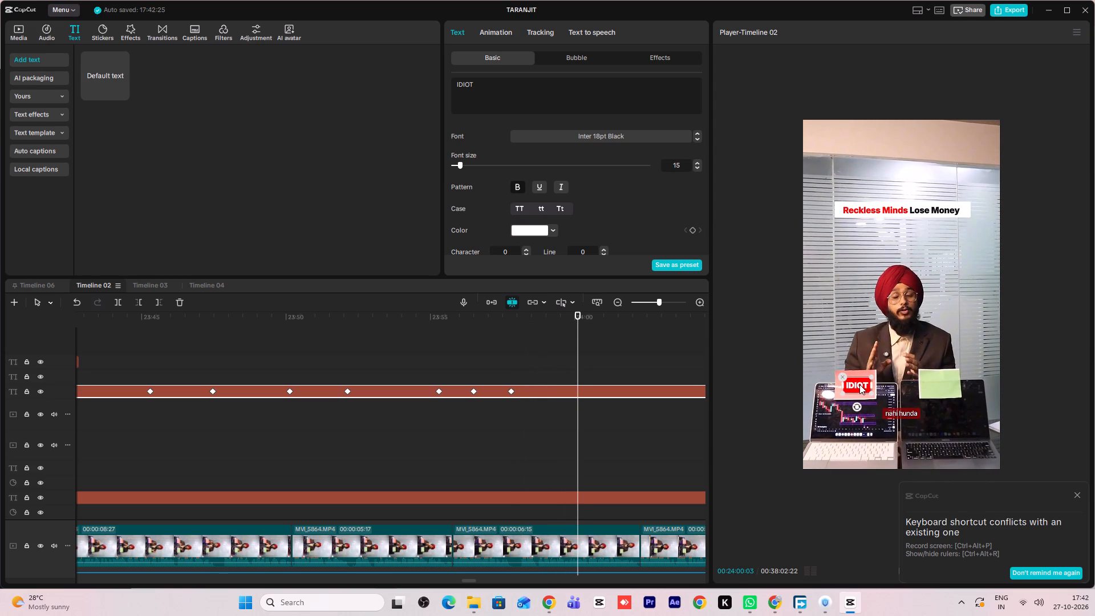
{"action": "left_click_drag", "start_coordinate": [859, 384], "coordinate": [858, 384]}
Keyframe the "IDIOT" text slightly further right on the pink note at about 00:24:01.
{"action": "key", "text": "space"}
{"action": "key", "text": "space"}
{"action": "left_click_drag", "start_coordinate": [853, 386], "coordinate": [861, 387]}
Keyframe the "IDIOT" text higher, back onto the pink note, at 00:24:02:19.
{"action": "key", "text": "space"}
{"action": "key", "text": "space"}
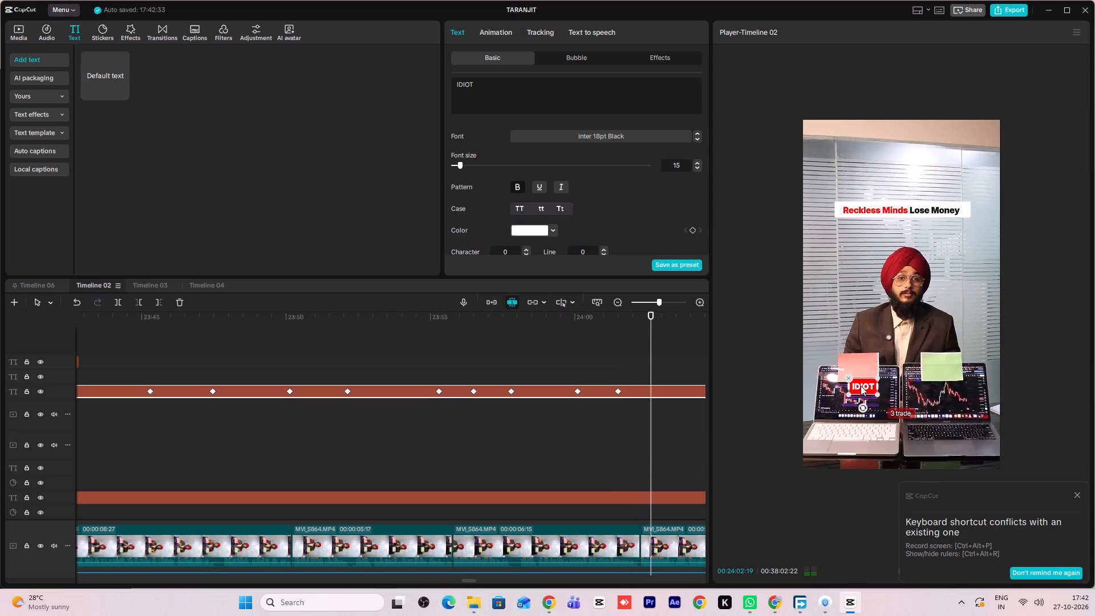
{"action": "left_click_drag", "start_coordinate": [861, 386], "coordinate": [857, 368]}
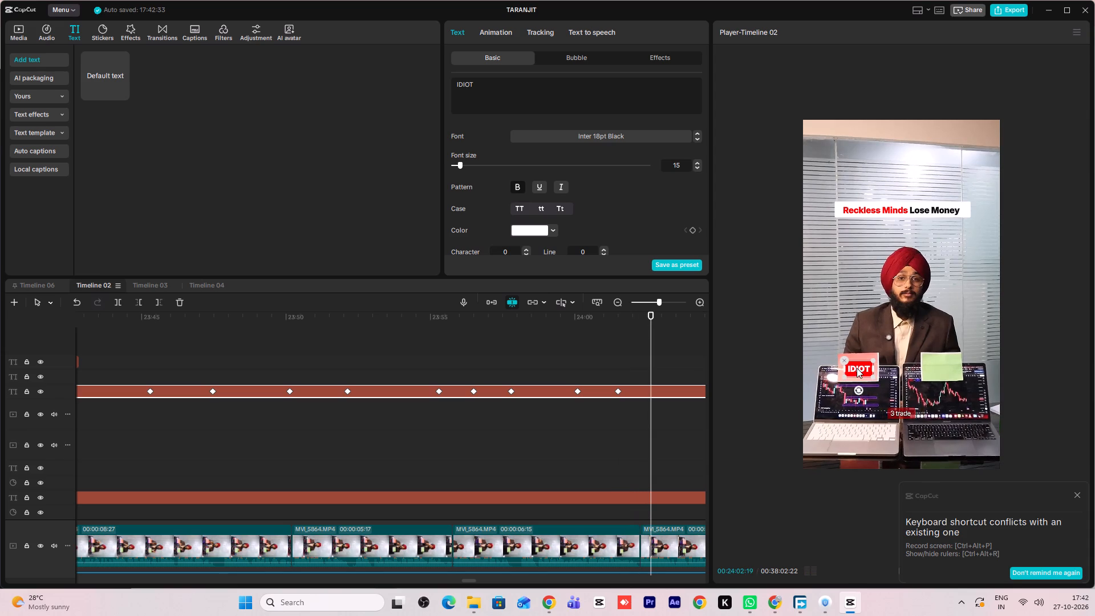
Replay the stretch from about 00:24:00 and keyframe the "IDIOT" text slightly lower and further left at 00:24:01:24.
{"action": "left_click", "coordinate": [621, 367]}
{"action": "key", "text": "space"}
{"action": "key", "text": "space"}
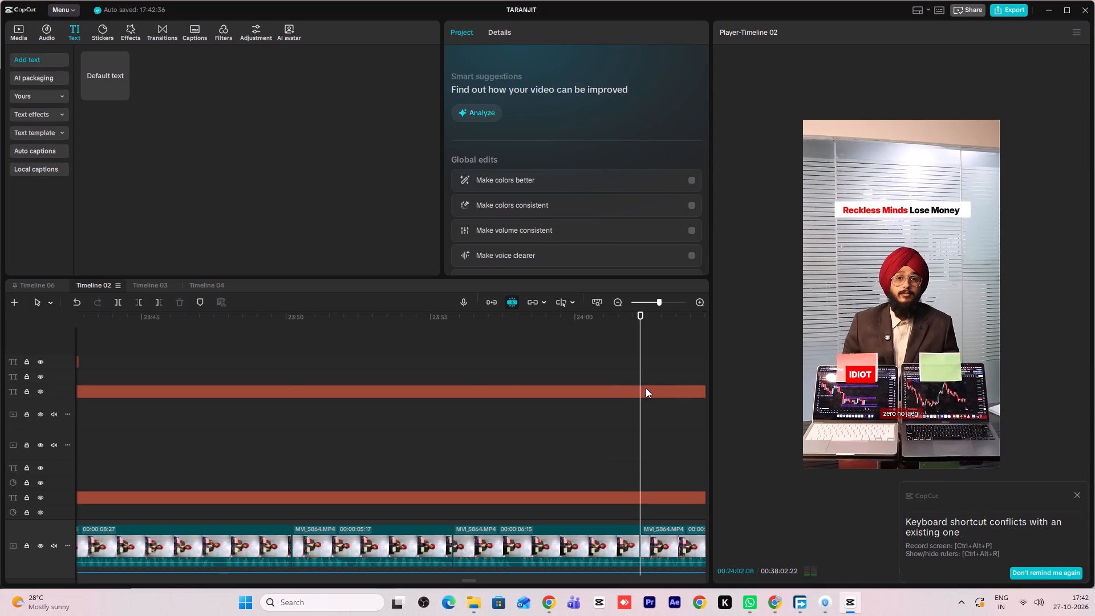
{"action": "left_click", "coordinate": [646, 388]}
{"action": "left_click", "coordinate": [618, 377]}
{"action": "left_click_drag", "start_coordinate": [617, 376], "coordinate": [584, 374]}
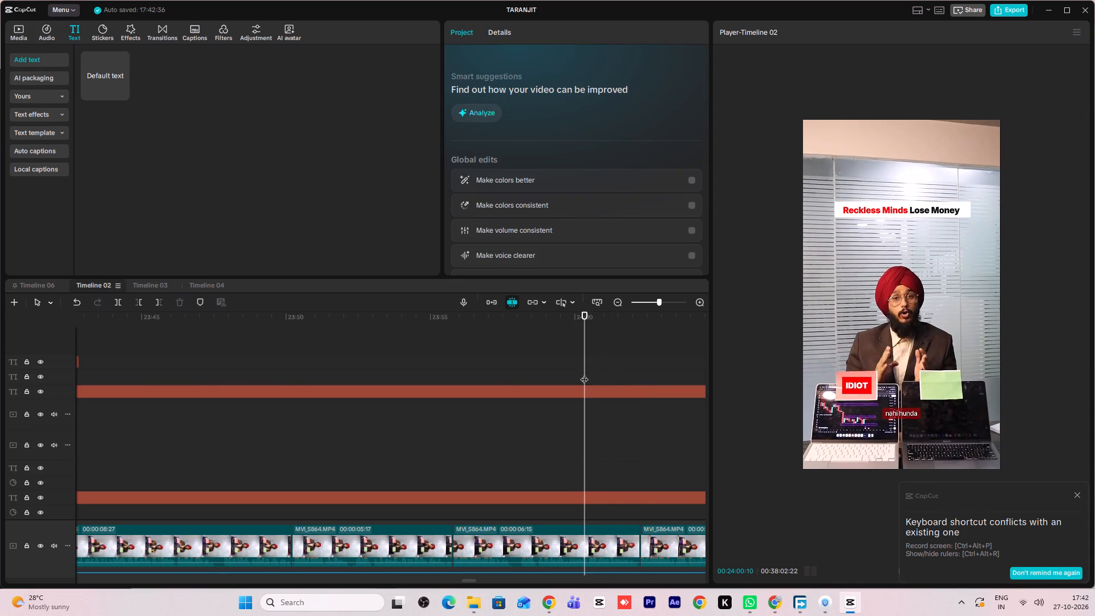
{"action": "key", "text": "space"}
{"action": "left_click", "coordinate": [627, 396]}
{"action": "key", "text": "space"}
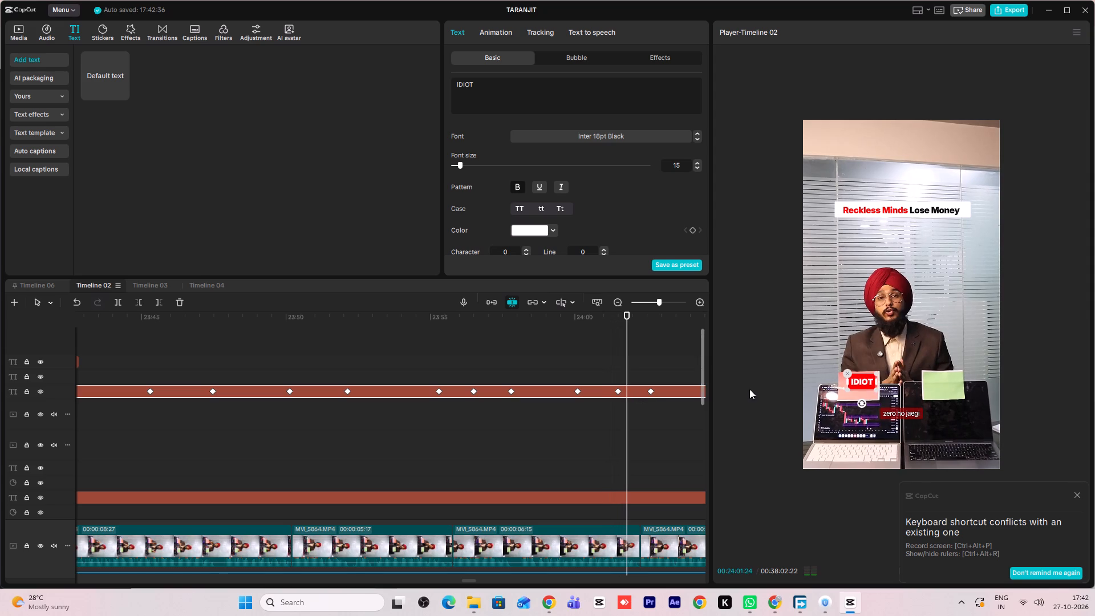
{"action": "left_click", "coordinate": [866, 378]}
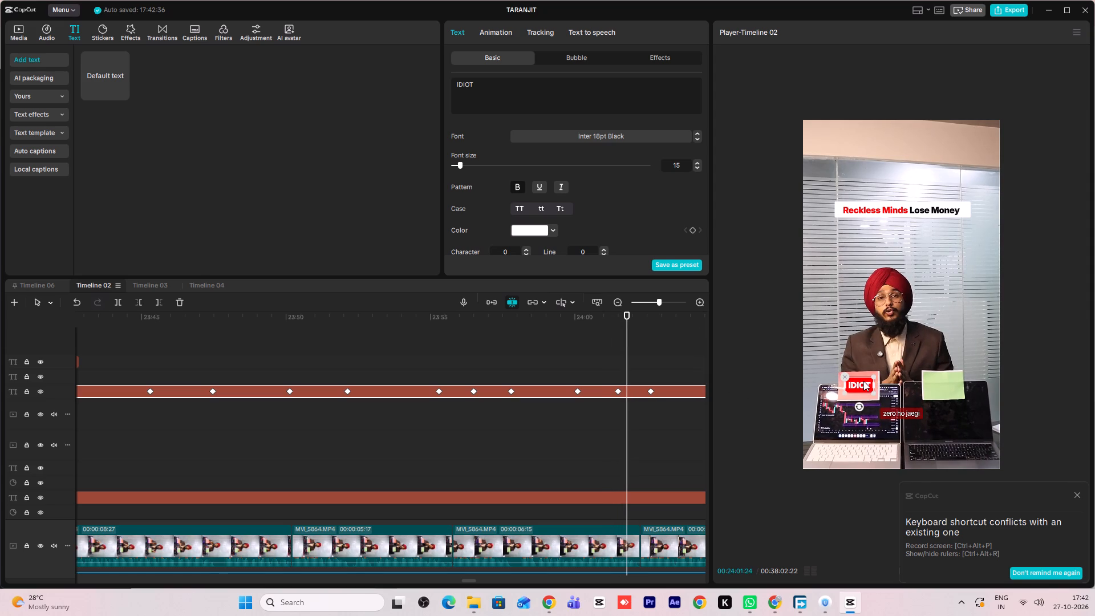
Keyframe the "IDIOT" text slightly lower on the pink note at 00:24:02:03.
{"action": "key", "text": "space"}
{"action": "key", "text": "space"}
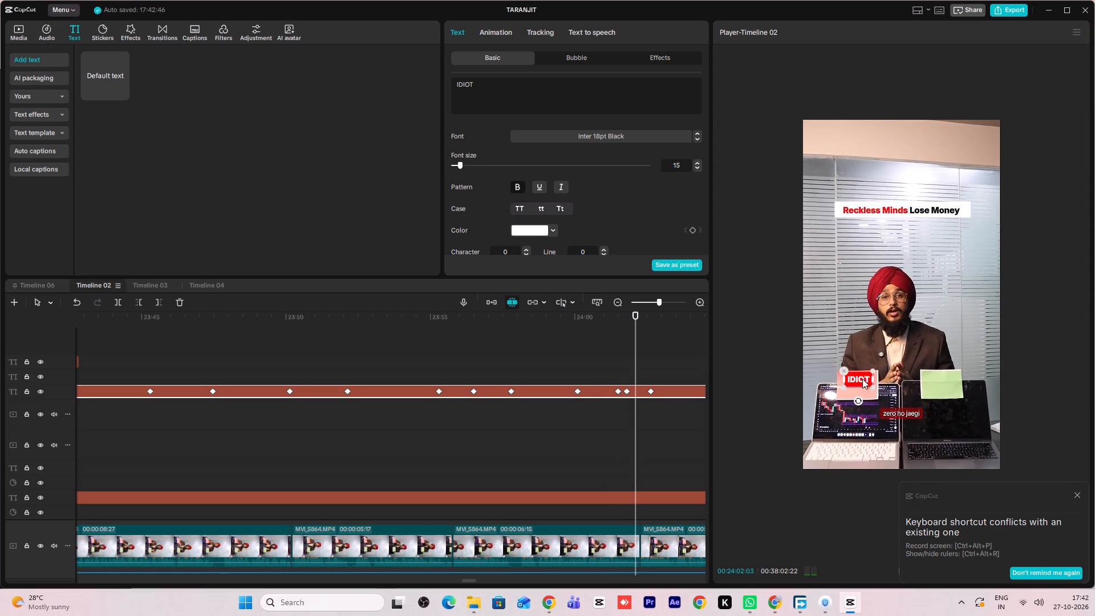
{"action": "left_click", "coordinate": [862, 376]}
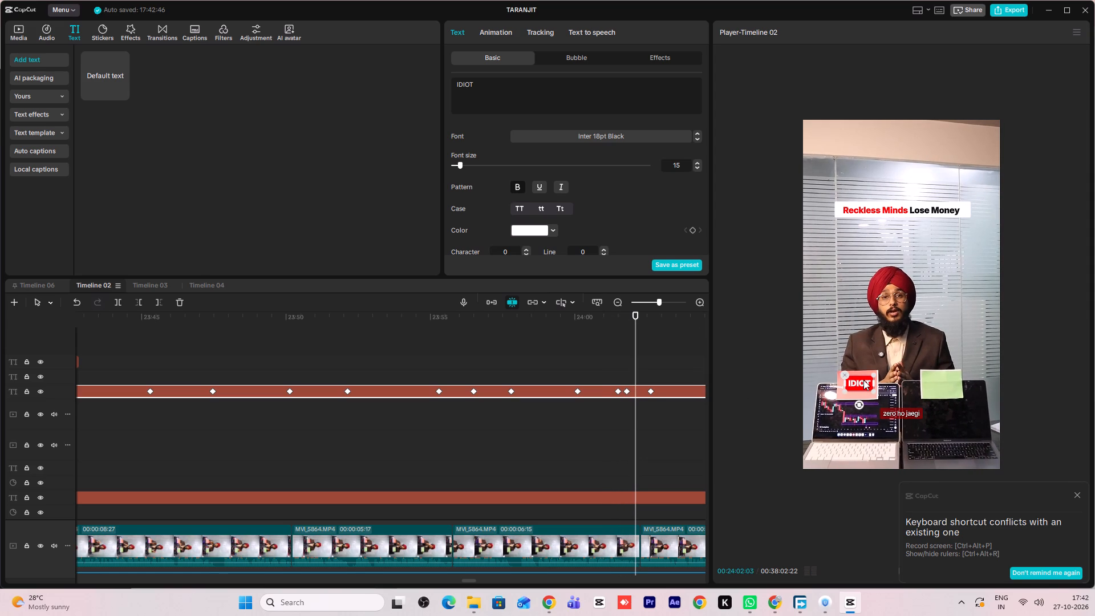
Step back to the clip cut at about 00:24:02:08 and keyframe the "IDIOT" text higher on the pink note.
{"action": "key", "text": "space"}
{"action": "key", "text": "space"}
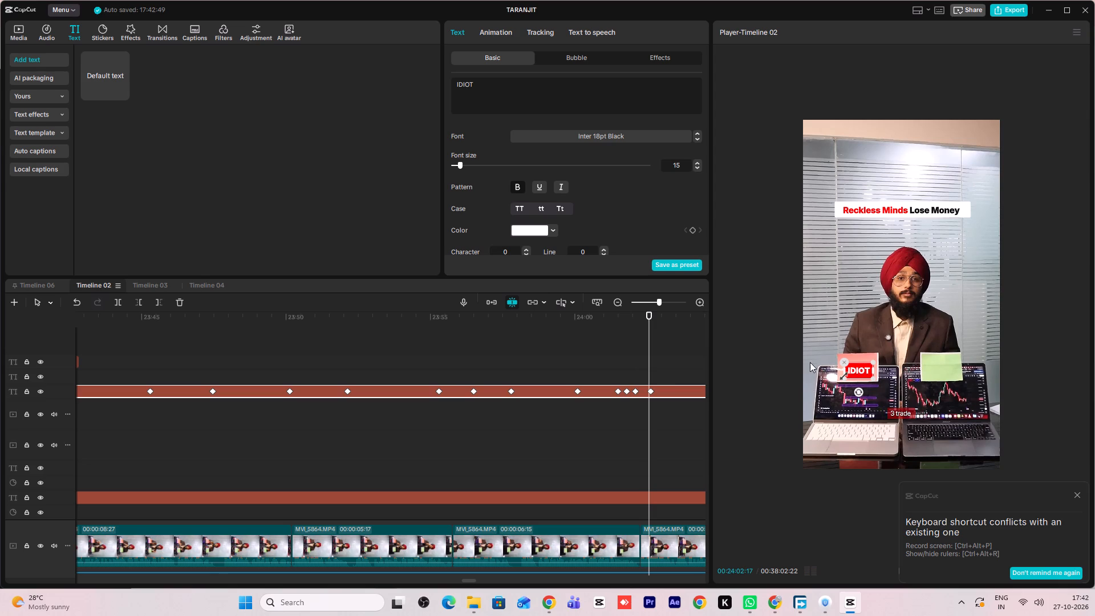
{"action": "key", "text": "Left"}
{"action": "key", "text": "Left"}
{"action": "key", "text": "Left"}
{"action": "key", "text": "Left"}
{"action": "key", "text": "Left"}
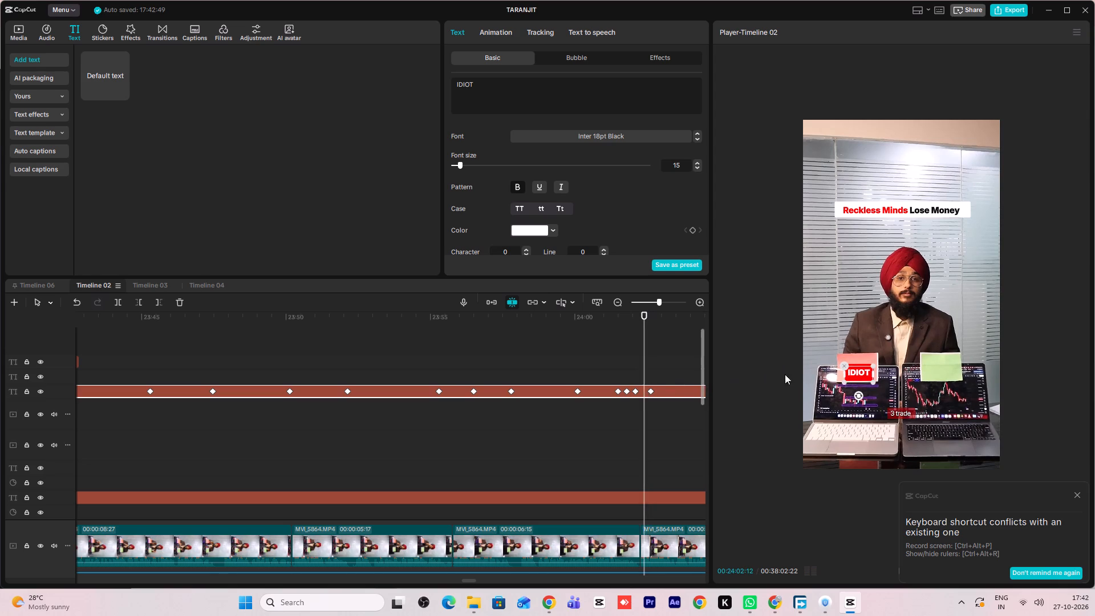
{"action": "key", "text": "Left"}
{"action": "key", "text": "Left"}
{"action": "key", "text": "Left"}
{"action": "key", "text": "Left"}
{"action": "left_click_drag", "start_coordinate": [858, 377], "coordinate": [857, 367]}
Play on to 00:24:08:08 and keyframe the "IDIOT" text slightly further right on the pink note.
{"action": "key", "text": "space"}
{"action": "key", "text": "space"}
{"action": "key", "text": "space"}
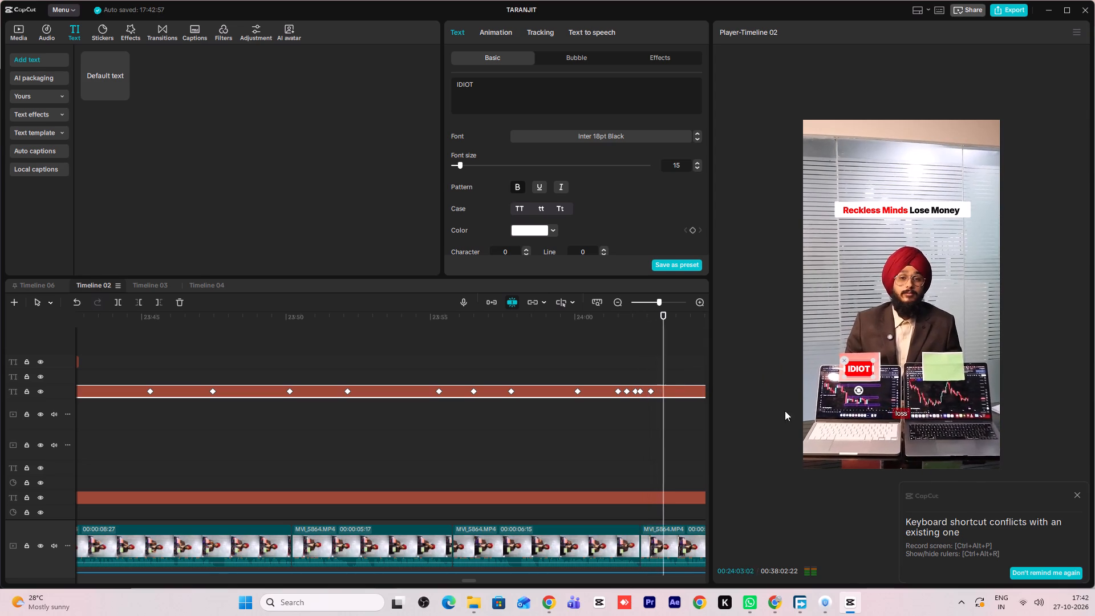
{"action": "left_click_drag", "start_coordinate": [452, 474], "coordinate": [430, 491]}
{"action": "key", "text": "space"}
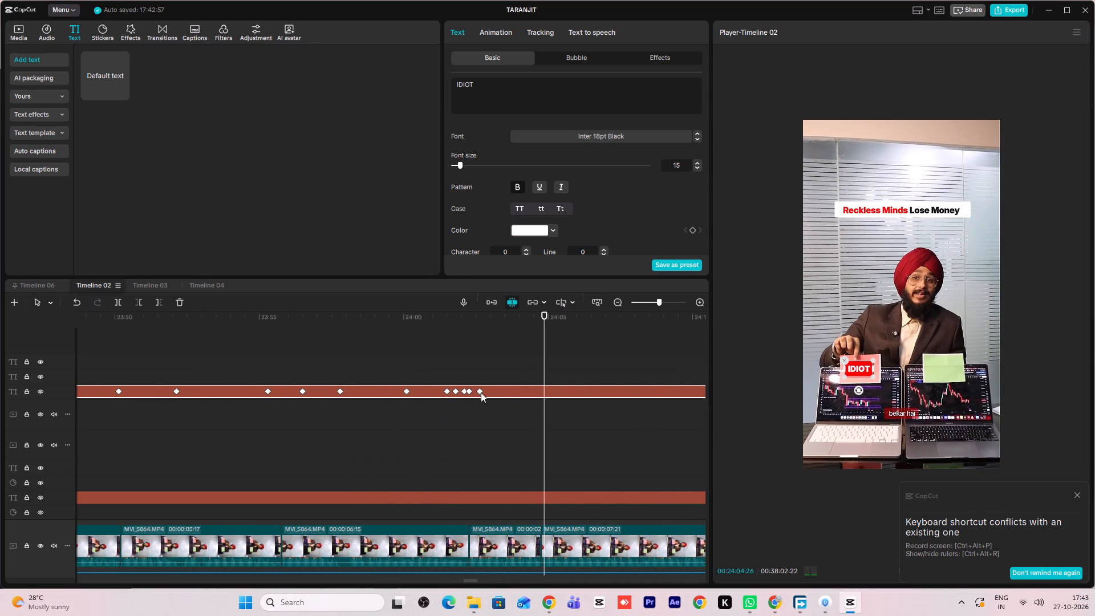
{"action": "key", "text": "space"}
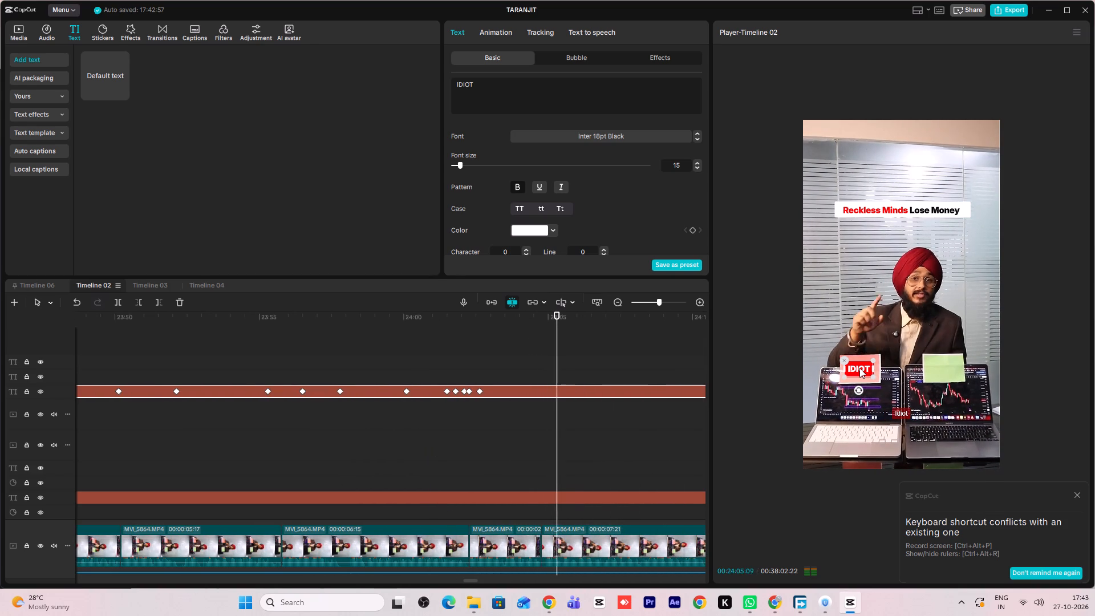
{"action": "key", "text": "space"}
{"action": "key", "text": "space"}
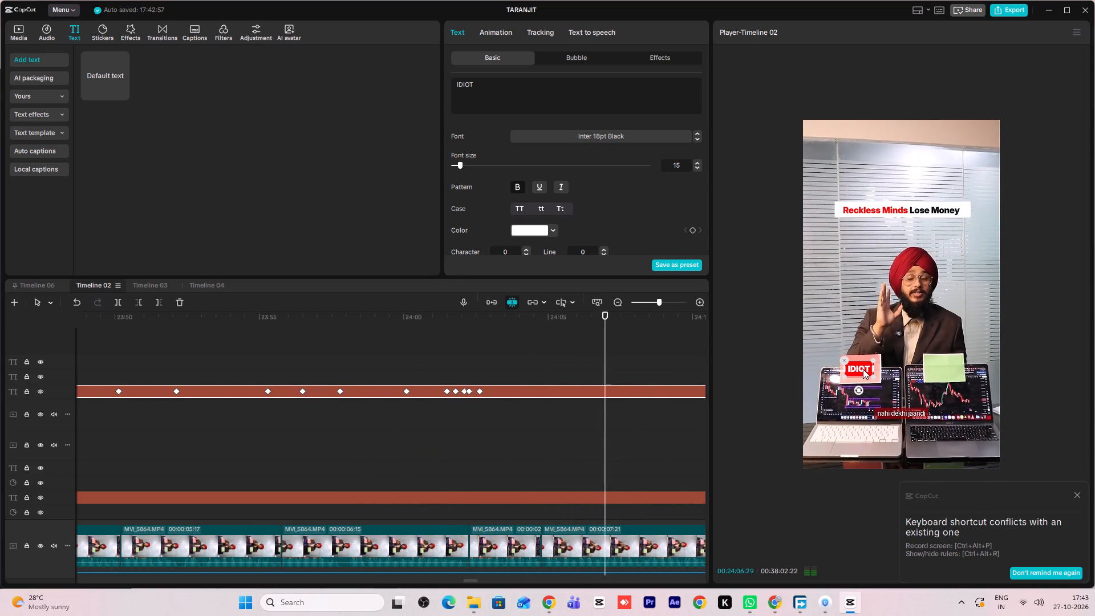
{"action": "key", "text": "space"}
{"action": "key", "text": "space"}
{"action": "key", "text": "space"}
{"action": "left_click", "coordinate": [861, 368]}
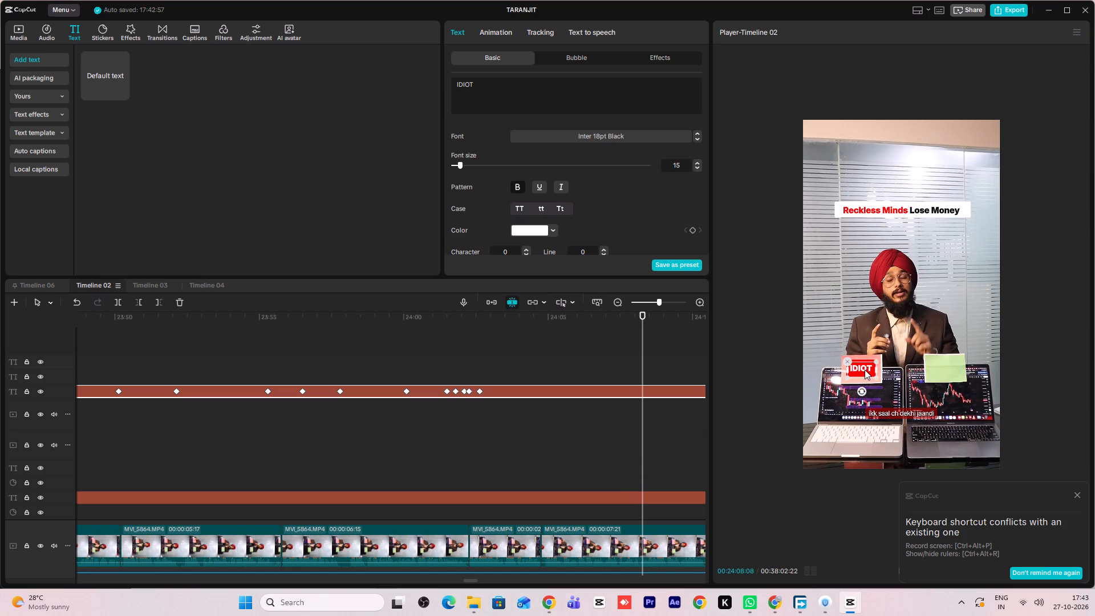
Keyframe the "IDIOT" text slightly further right on the pink note at 00:24:10:22.
{"action": "key", "text": "space"}
{"action": "left_click_drag", "start_coordinate": [579, 455], "coordinate": [577, 472]}
{"action": "scroll", "coordinate": [586, 479], "scroll_direction": "down", "scroll_amount": 2, "text": "ctrl"}
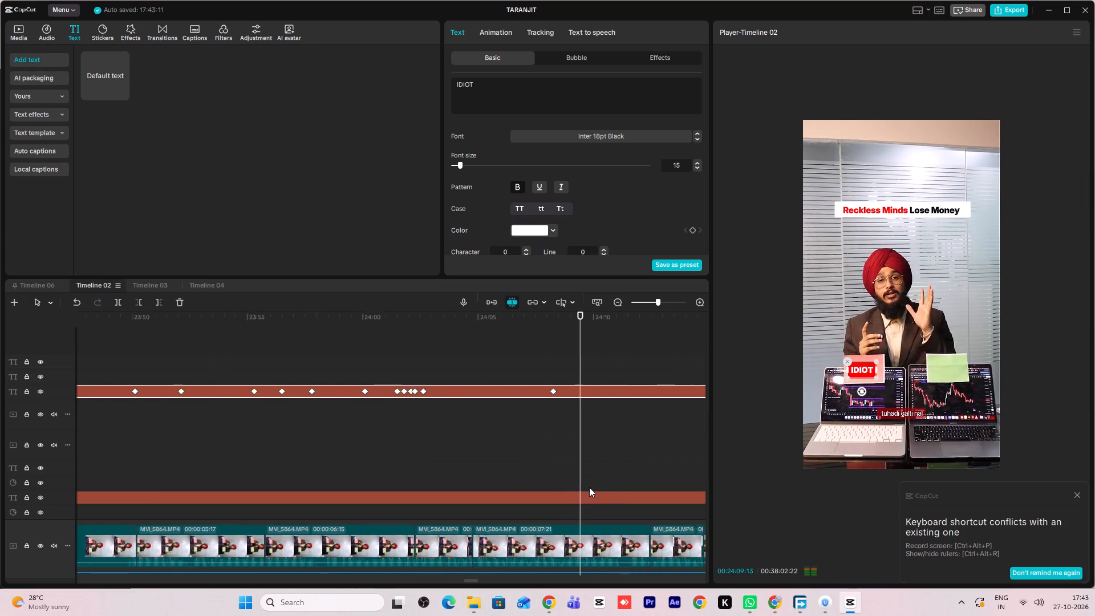
{"action": "scroll", "coordinate": [589, 487], "scroll_direction": "down", "scroll_amount": 9, "text": "ctrl"}
{"action": "scroll", "coordinate": [621, 489], "scroll_direction": "up", "scroll_amount": 1, "text": "ctrl"}
{"action": "scroll", "coordinate": [619, 487], "scroll_direction": "down", "scroll_amount": 4, "text": "ctrl"}
{"action": "key", "text": "space"}
{"action": "scroll", "coordinate": [662, 484], "scroll_direction": "up", "scroll_amount": 8, "text": "ctrl"}
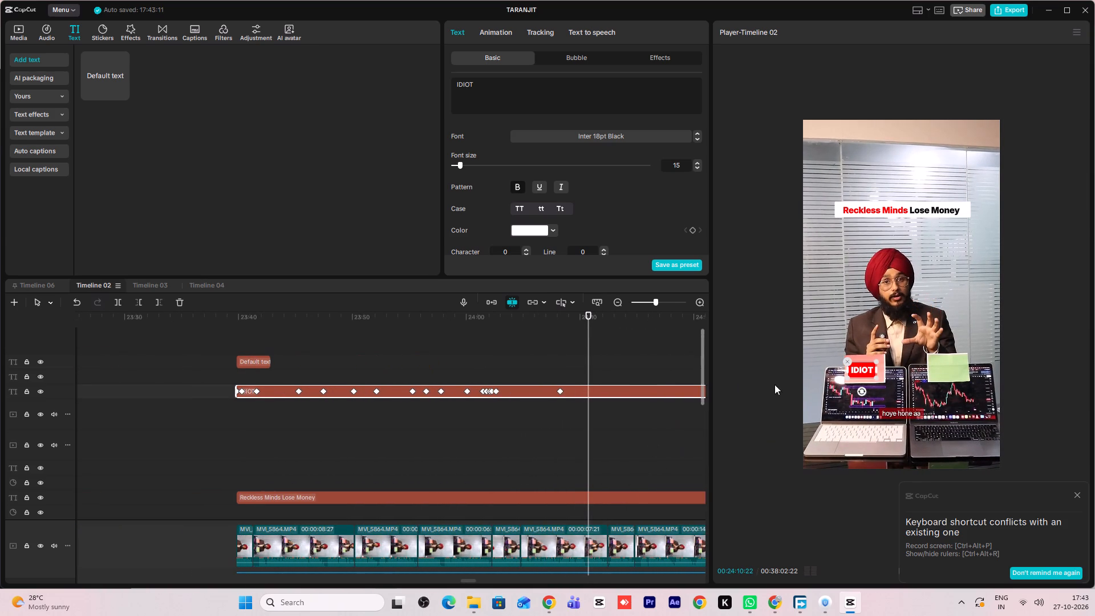
{"action": "left_click", "coordinate": [863, 368]}
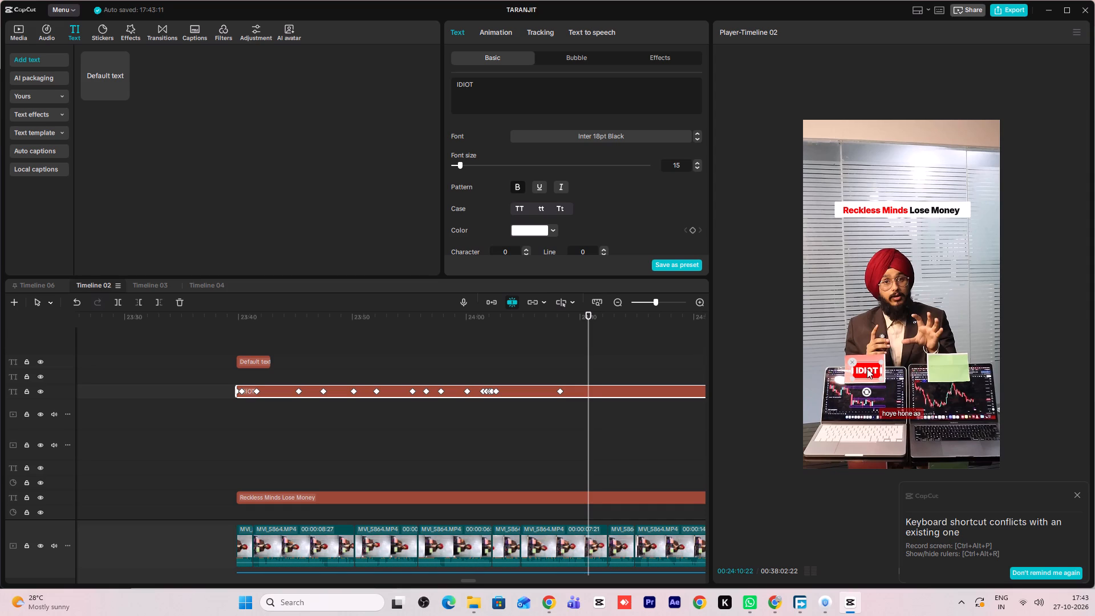
Keyframe the "IDIOT" text slightly higher and further left on the pink note at 00:24:13:03.
{"action": "key", "text": "space"}
{"action": "left_click_drag", "start_coordinate": [612, 444], "coordinate": [538, 484]}
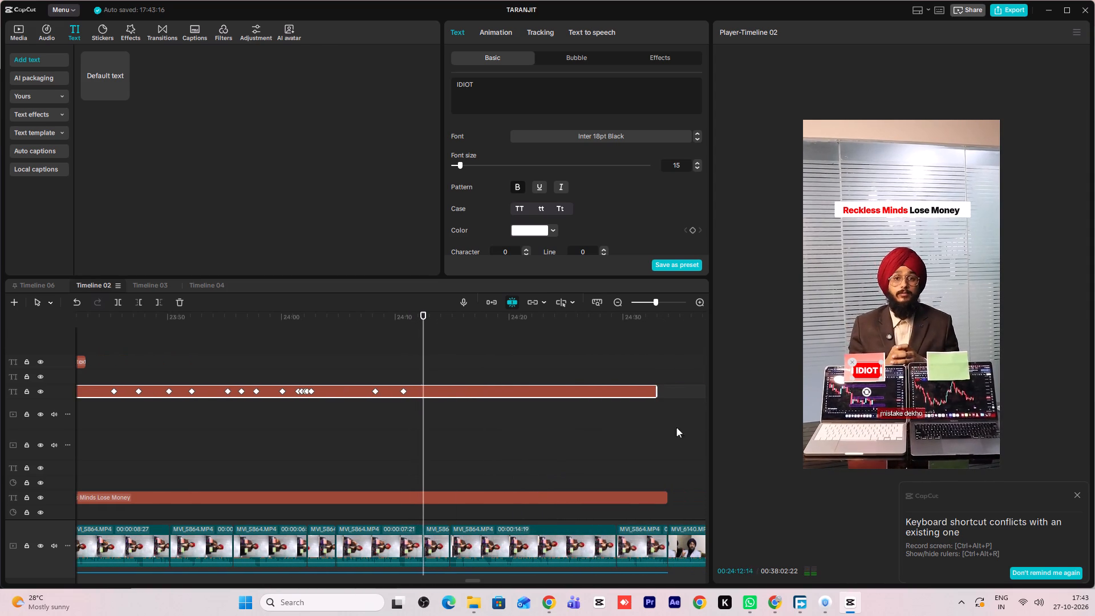
{"action": "key", "text": "space"}
{"action": "left_click", "coordinate": [874, 368]}
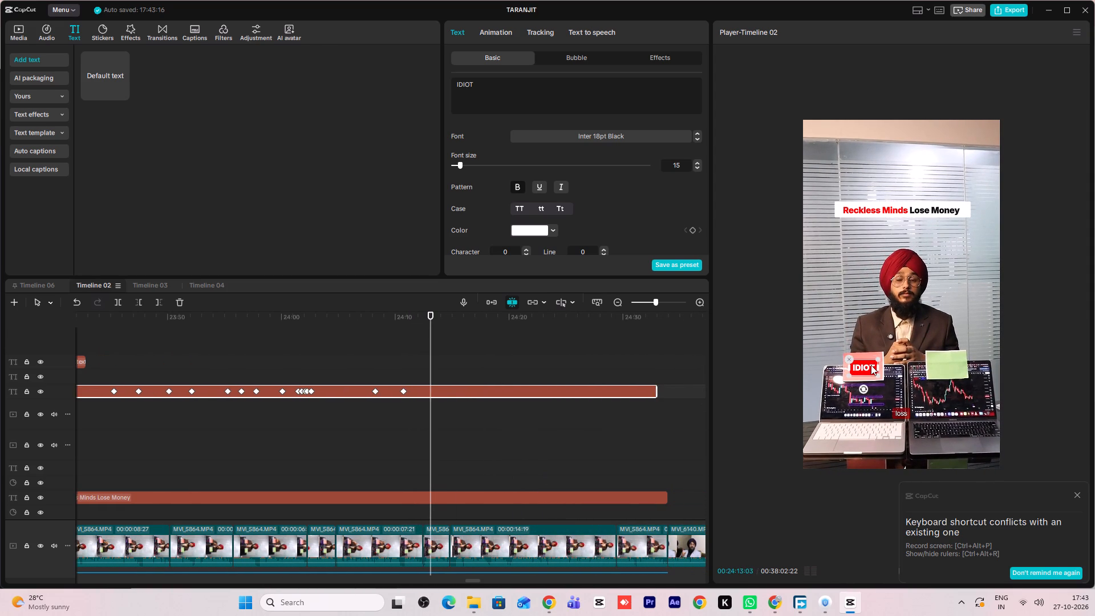
Keyframe the "IDIOT" text higher and further left to match the pink note at 00:24:14:06.
{"action": "key", "text": "space"}
{"action": "key", "text": "space"}
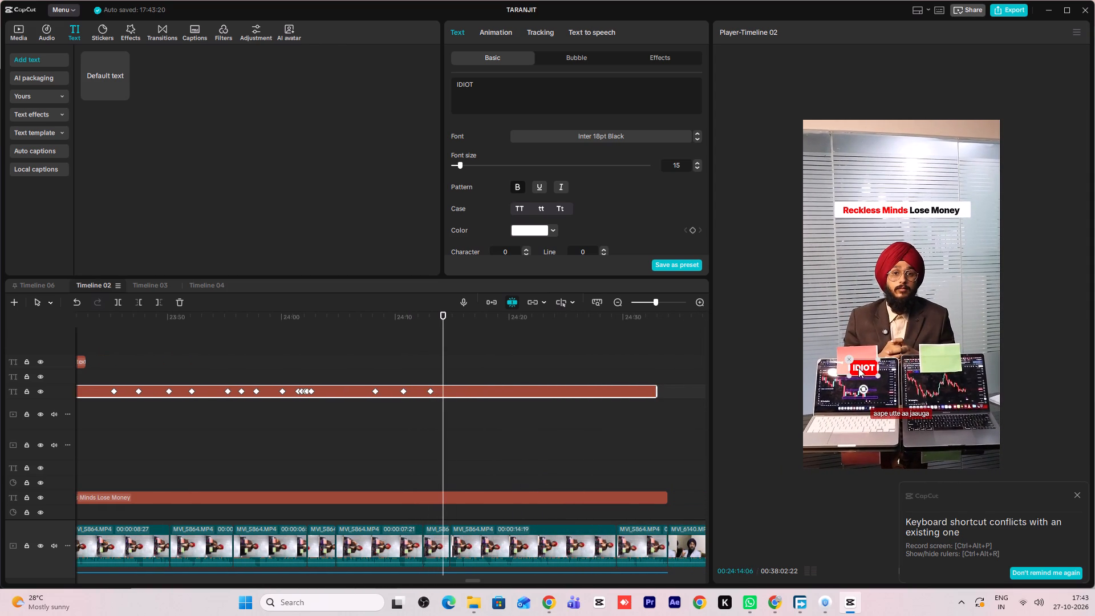
{"action": "left_click_drag", "start_coordinate": [859, 367], "coordinate": [853, 360]}
Keyframe the "IDIOT" text slightly lower and further left on the pink note at 00:24:15:05.
{"action": "key", "text": "space"}
{"action": "left_click_drag", "start_coordinate": [577, 464], "coordinate": [583, 457]}
{"action": "key", "text": "space"}
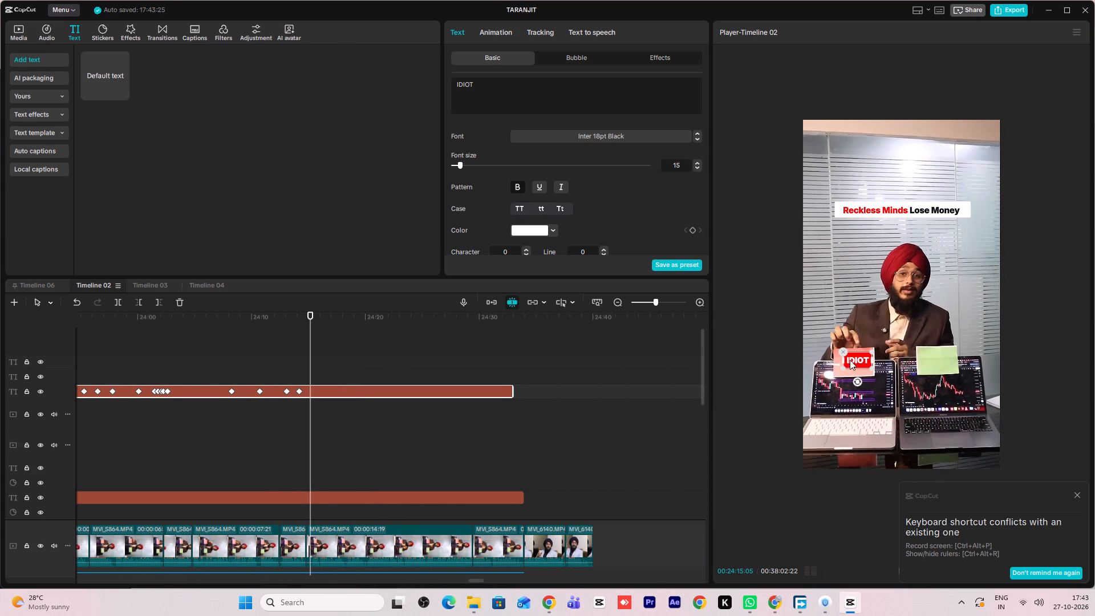
{"action": "left_click", "coordinate": [857, 359]}
Keyframe the "IDIOT" text slightly lower and further right on the pink note at 00:24:16:15.
{"action": "key", "text": "space"}
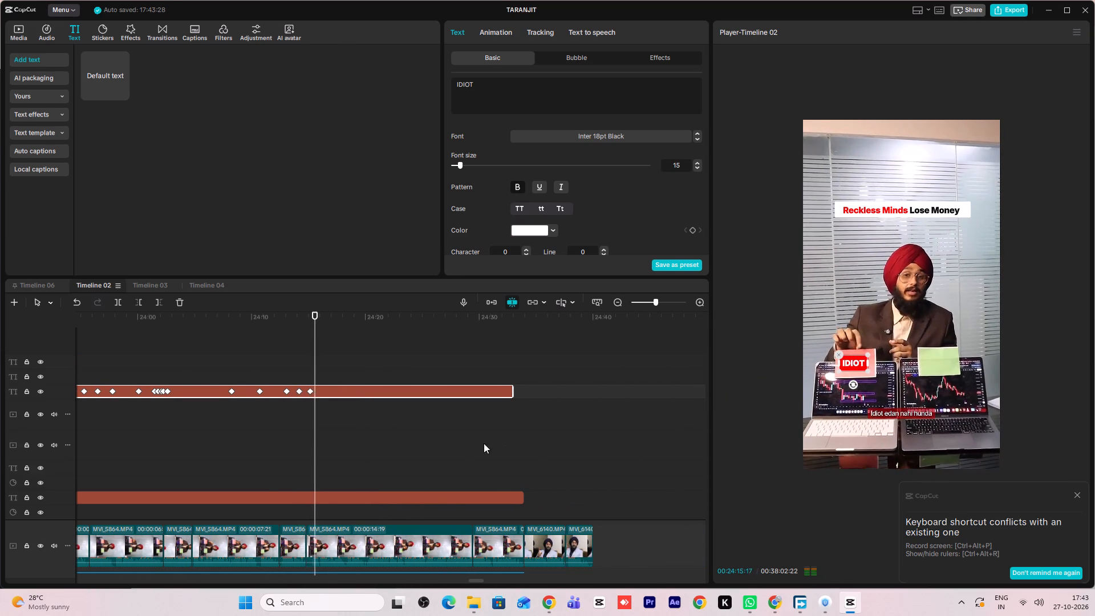
{"action": "left_click_drag", "start_coordinate": [455, 455], "coordinate": [448, 461]}
{"action": "key", "text": "space"}
{"action": "left_click", "coordinate": [854, 359]}
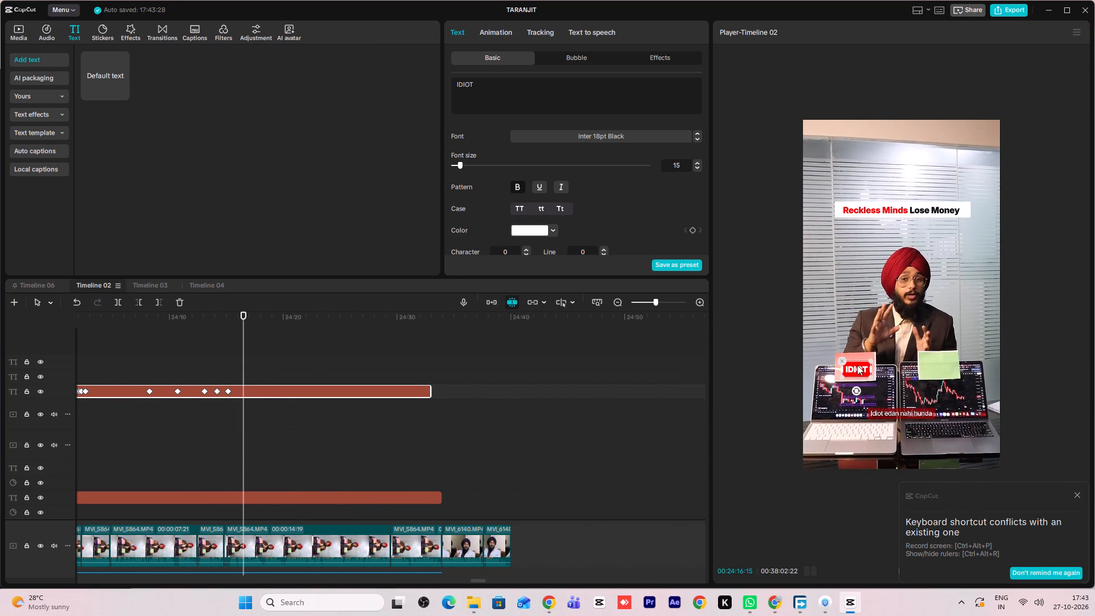
Keyframe the "IDIOT" text slightly further right on the pink note at 00:24:18:02.
{"action": "key", "text": "space"}
{"action": "left_click_drag", "start_coordinate": [518, 424], "coordinate": [525, 424]}
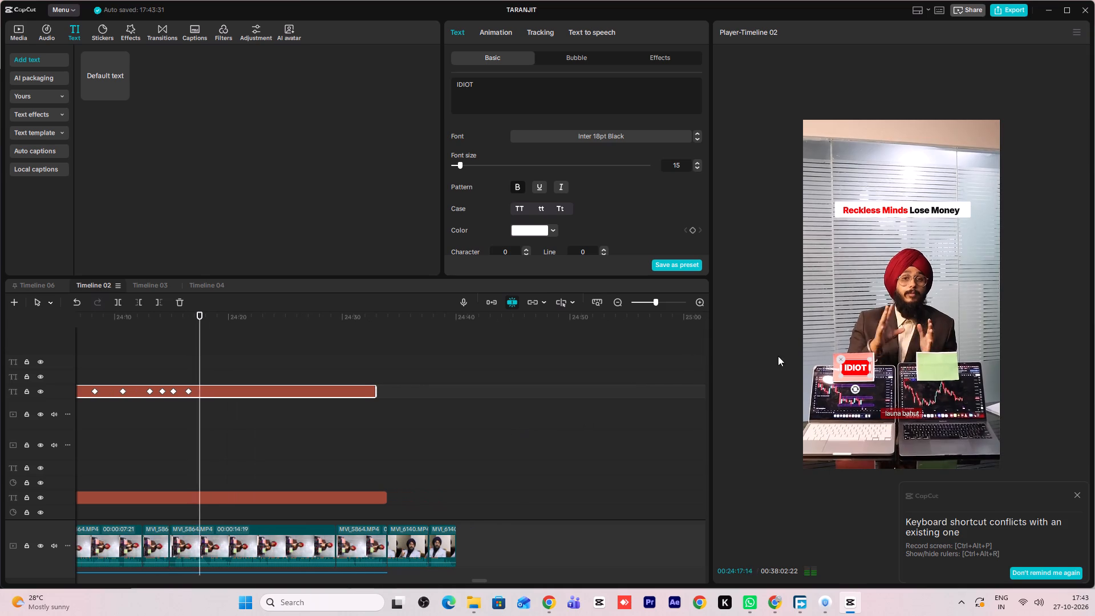
{"action": "key", "text": "space"}
{"action": "left_click", "coordinate": [854, 366]}
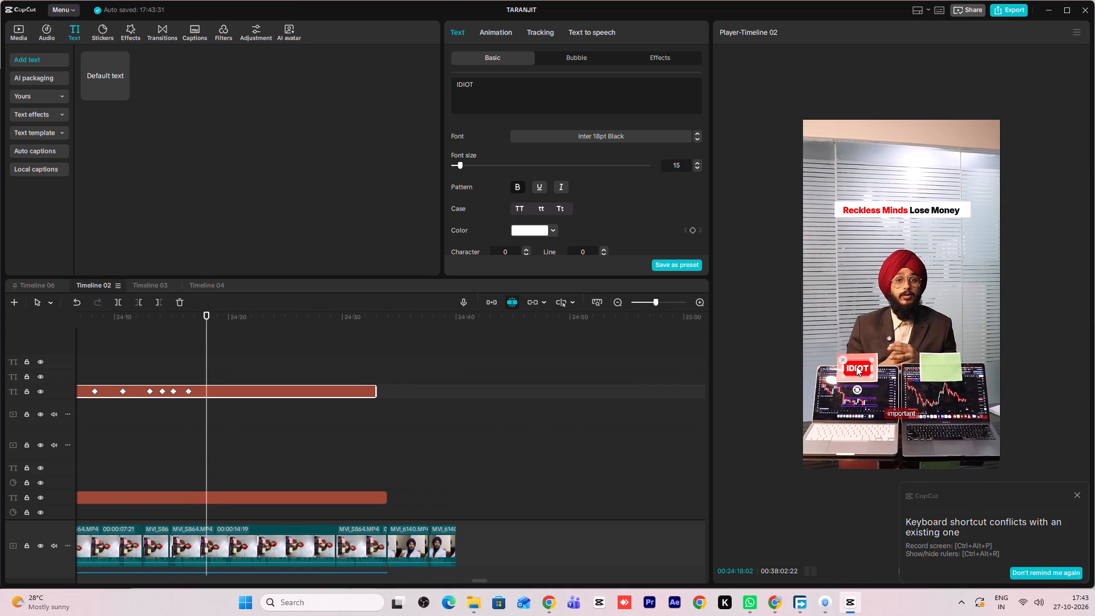
Keyframe the "IDIOT" text slightly higher on the pink note at 00:24:19:07.
{"action": "key", "text": "space"}
{"action": "key", "text": "space"}
{"action": "left_click", "coordinate": [859, 368]}
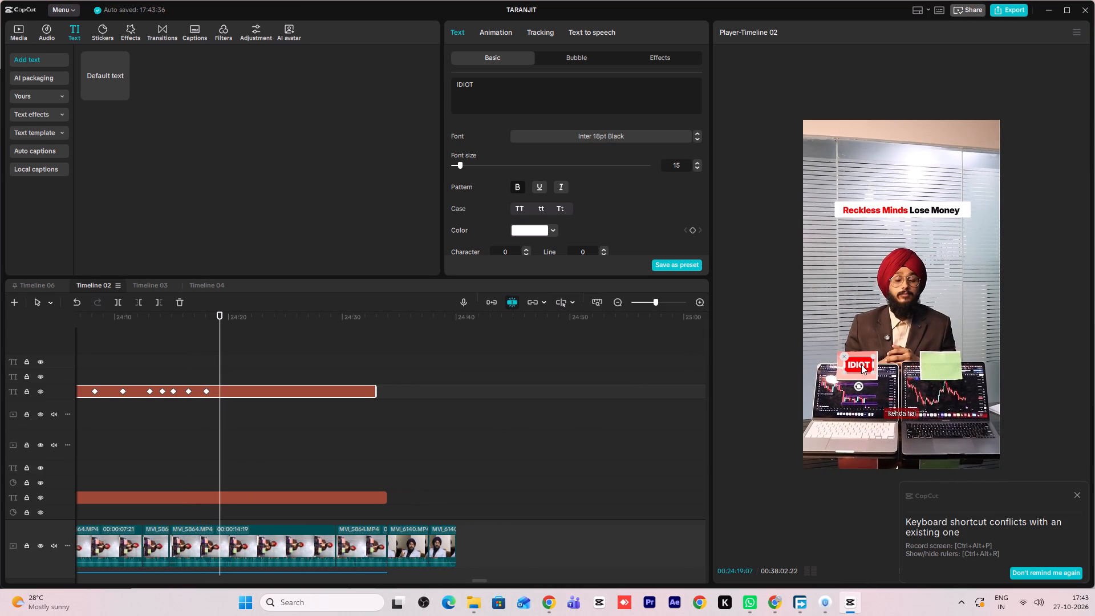
Nudge the "IDIOT" text slightly up and left on the pink note to set a keyframe at 00:24:21:07.
{"action": "key", "text": "space"}
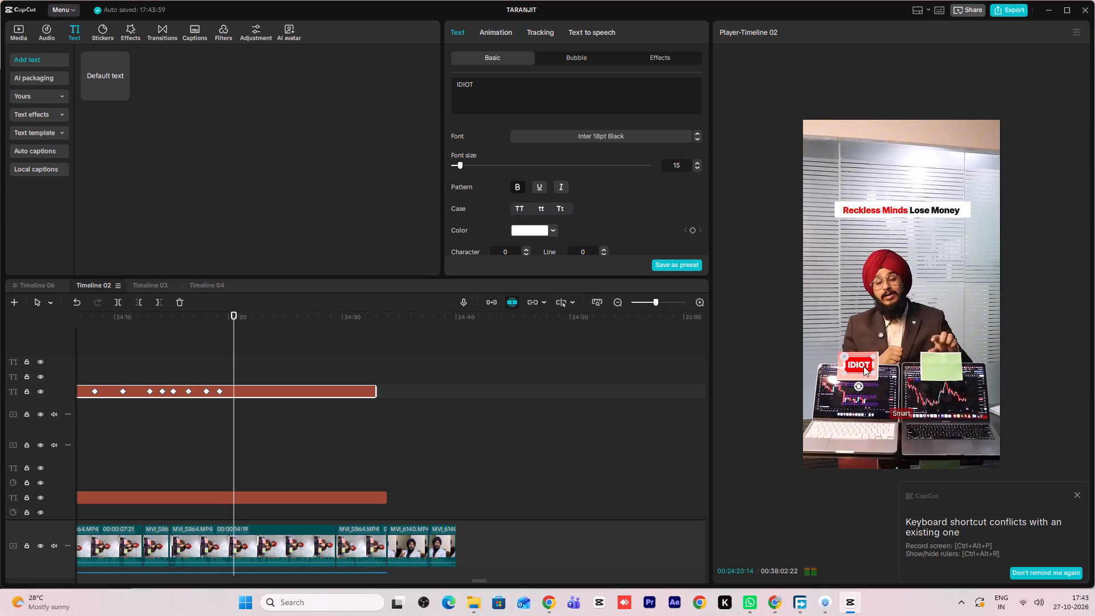
{"action": "key", "text": "space"}
{"action": "left_click", "coordinate": [863, 364]}
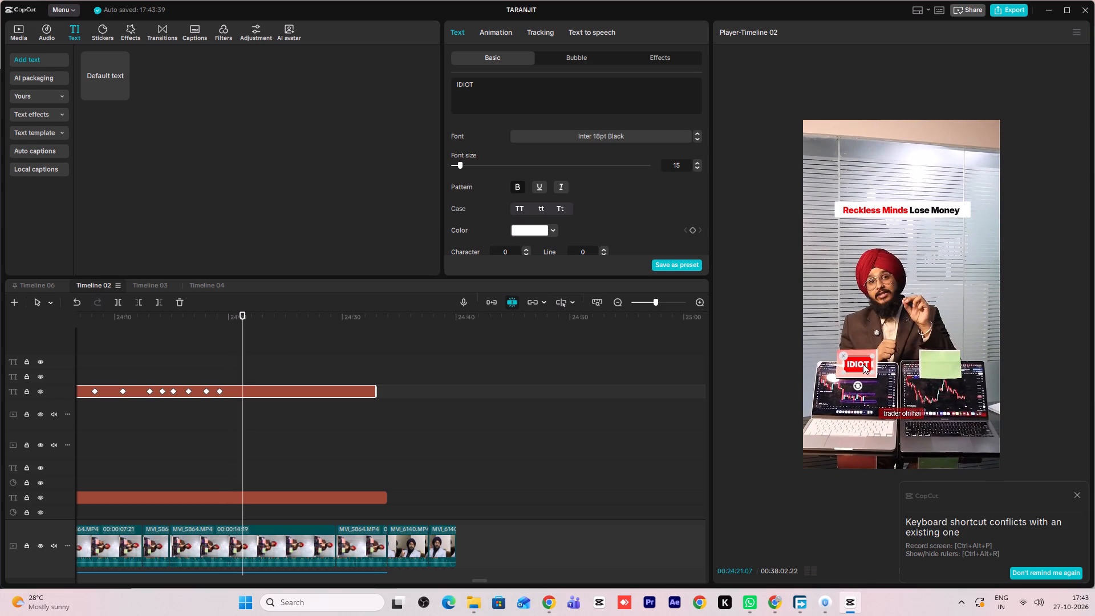
Keyframe the "IDIOT" text further left to match the pink note at about 00:24:23.
{"action": "key", "text": "space"}
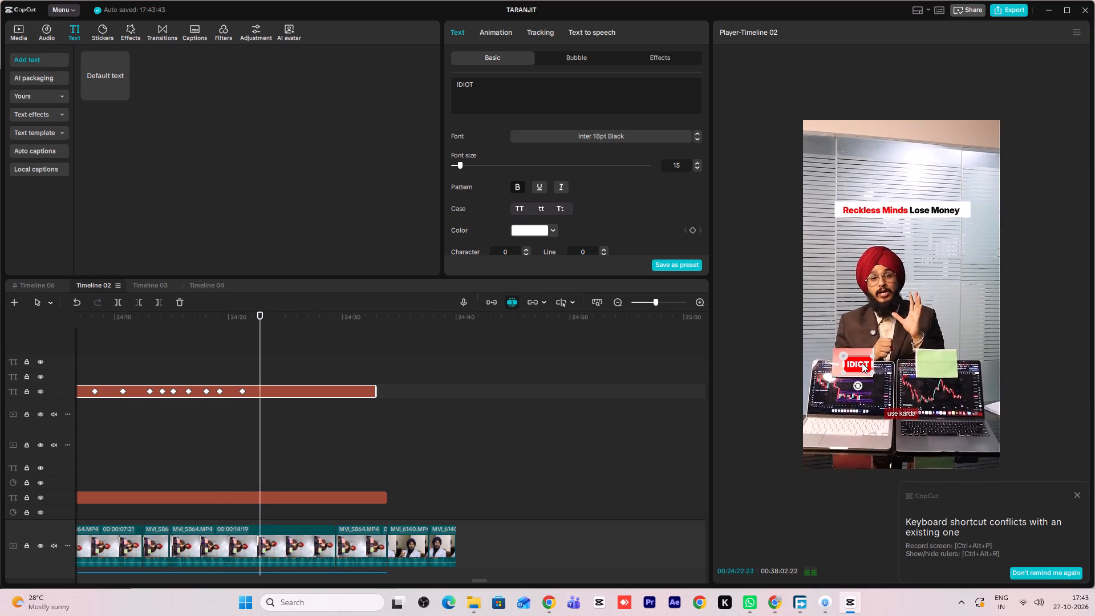
{"action": "key", "text": "space"}
{"action": "left_click_drag", "start_coordinate": [862, 363], "coordinate": [854, 363]}
Keyframe the "IDIOT" text lower to match the pink note at 00:24:24:04.
{"action": "key", "text": "space"}
{"action": "key", "text": "space"}
{"action": "left_click_drag", "start_coordinate": [851, 363], "coordinate": [851, 370]}
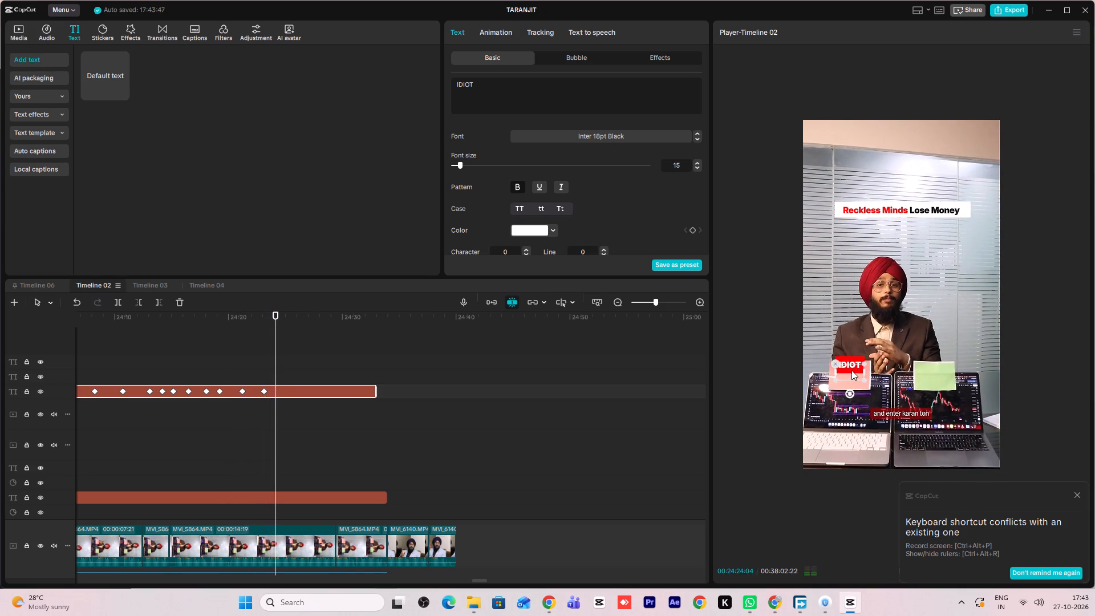
{"action": "left_click_drag", "start_coordinate": [851, 370], "coordinate": [852, 373]}
{"action": "key", "text": "space"}
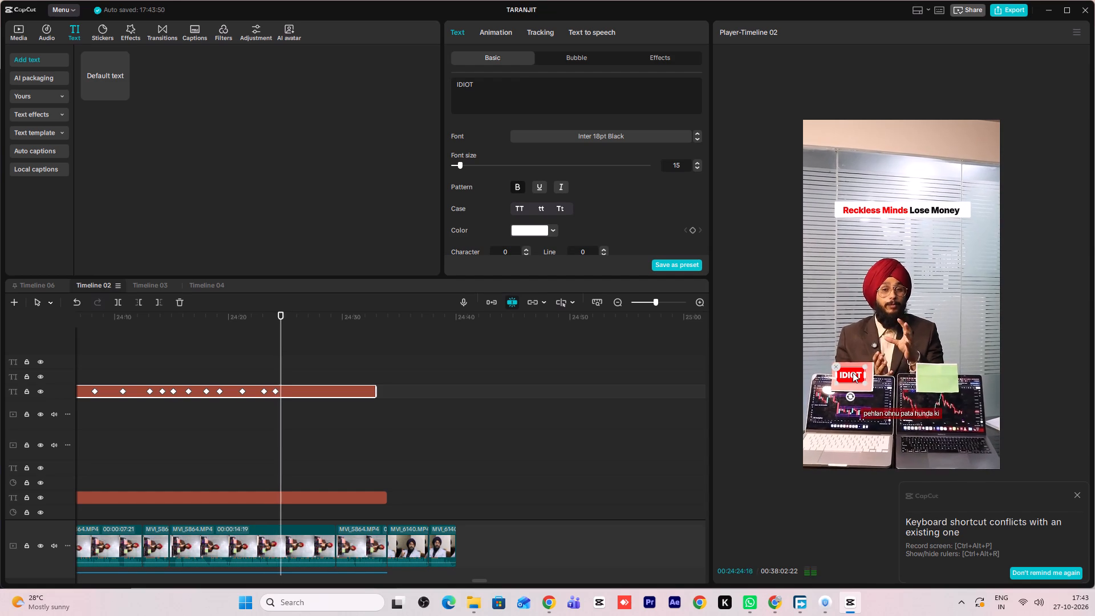
Keyframe the "IDIOT" text slightly further right at 00:24:25:08 and higher at 00:24:26:16 to follow the pink note.
{"action": "key", "text": "space"}
{"action": "left_click", "coordinate": [853, 372]}
{"action": "key", "text": "space"}
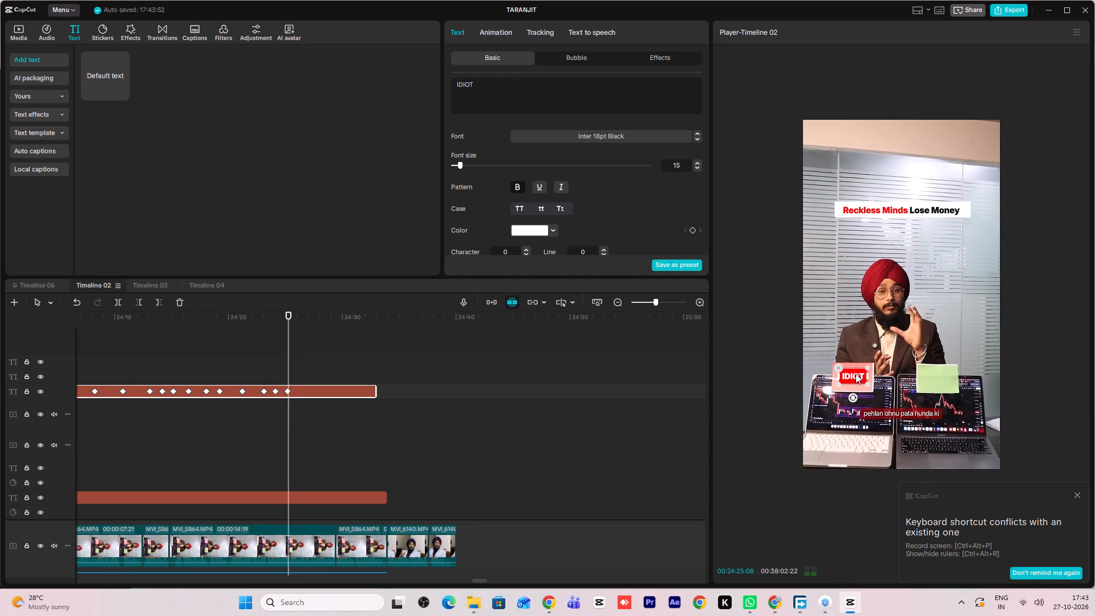
{"action": "key", "text": "space"}
{"action": "left_click", "coordinate": [856, 374]}
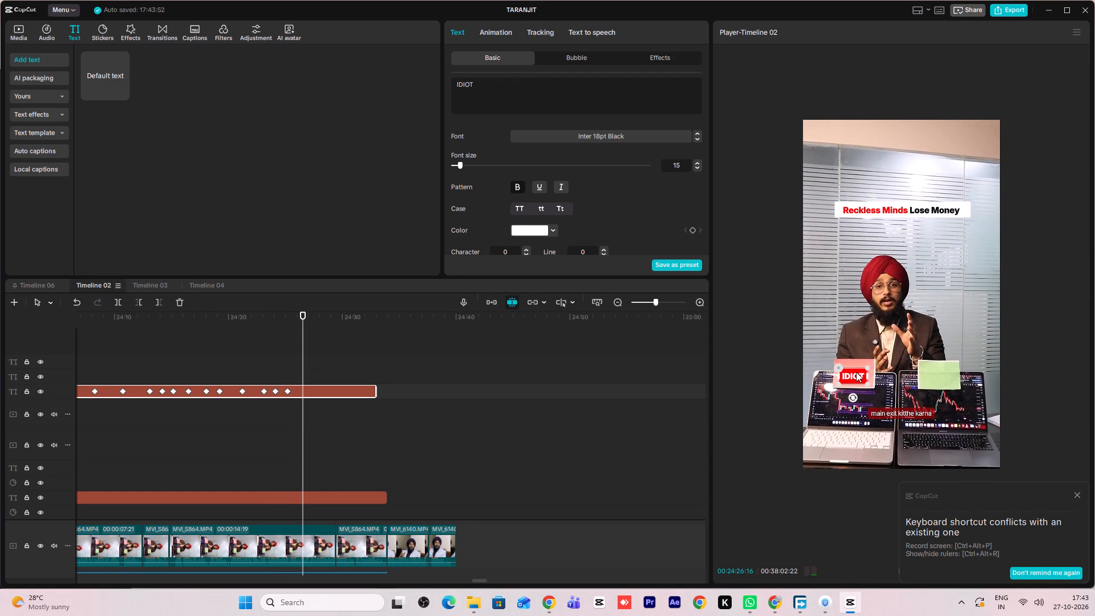
Keyframe the "IDIOT" text slightly further left at 00:24:28:10 and higher at about 00:24:29:15 to follow the pink note.
{"action": "key", "text": "space"}
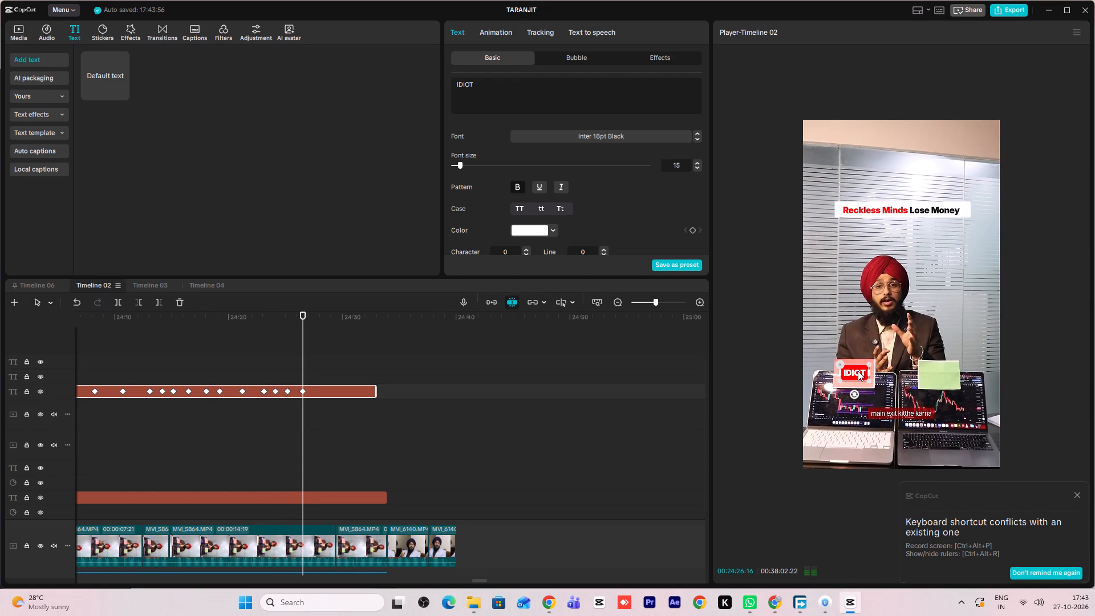
{"action": "key", "text": "space"}
{"action": "left_click", "coordinate": [858, 371]}
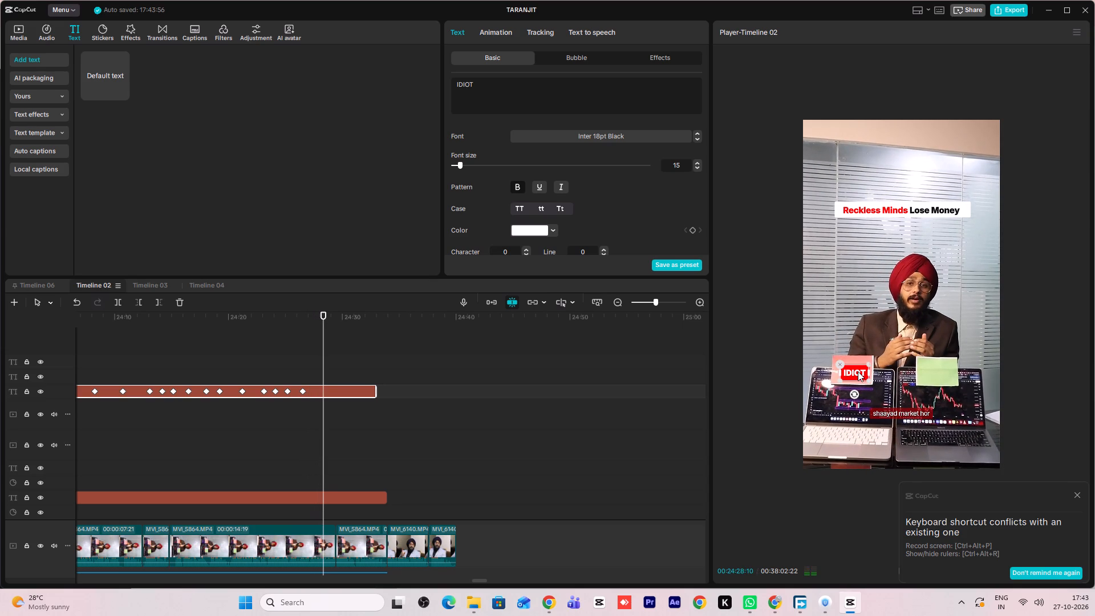
{"action": "key", "text": "space"}
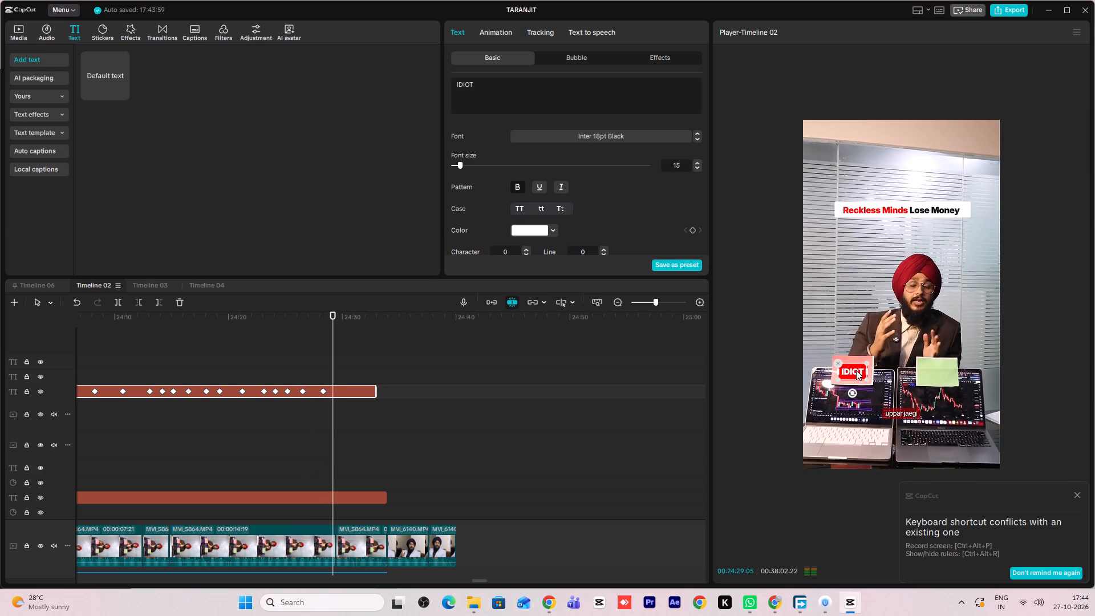
{"action": "key", "text": "space"}
{"action": "left_click", "coordinate": [856, 370]}
Keyframe the "IDIOT" text slightly further left to match the pink note at 00:24:31:26.
{"action": "key", "text": "space"}
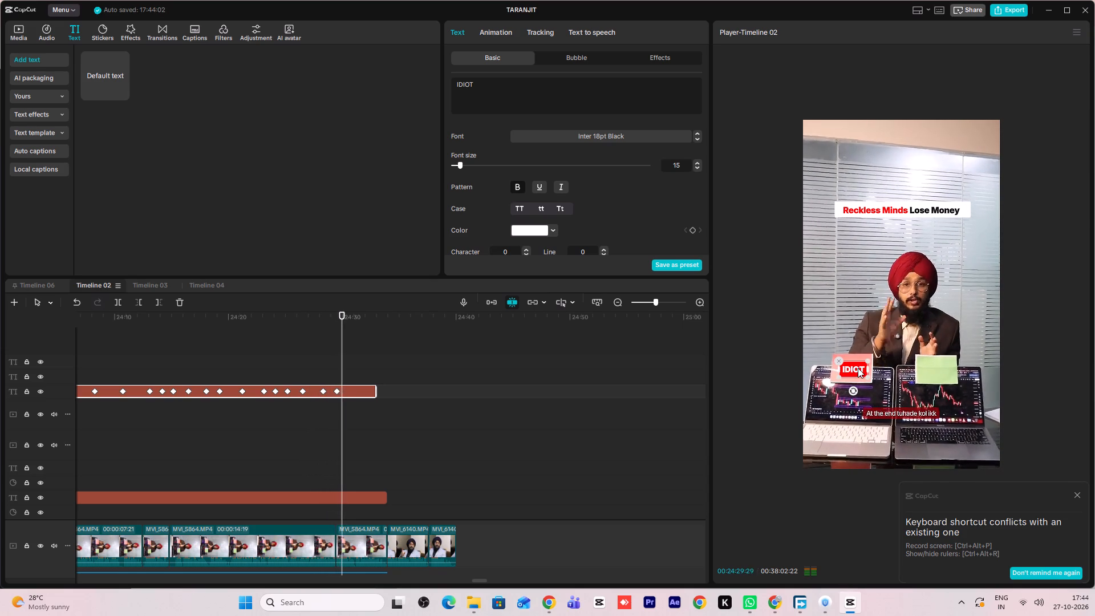
{"action": "key", "text": "space"}
{"action": "left_click", "coordinate": [858, 368]}
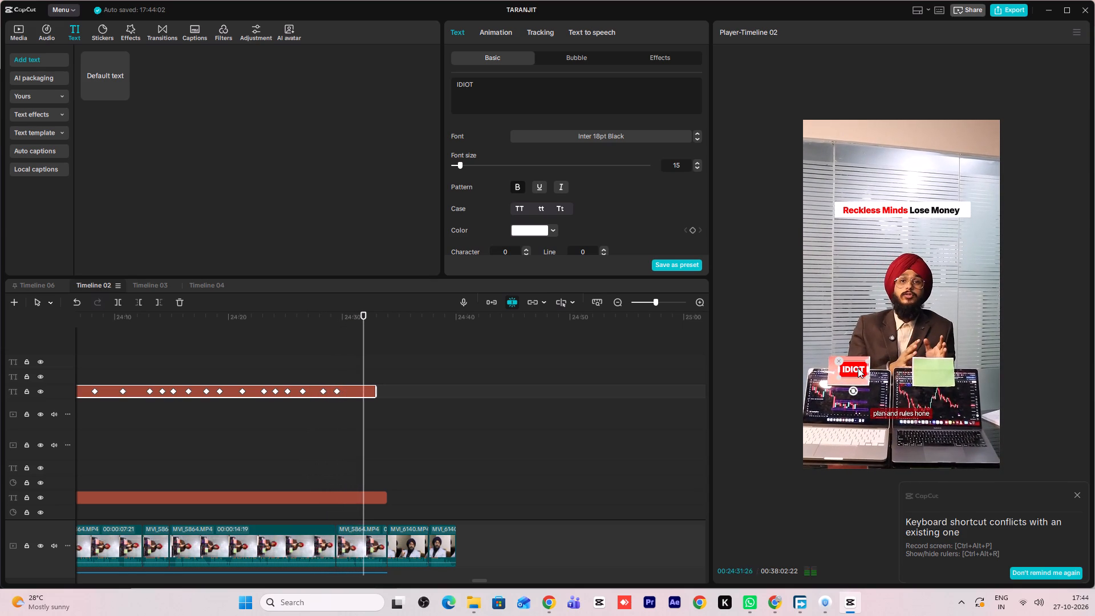
Play the end and the opening seconds of the "Reckless Minds Lose Money" clip to check how "IDIOT" follows the pink note.
{"action": "key", "text": "space"}
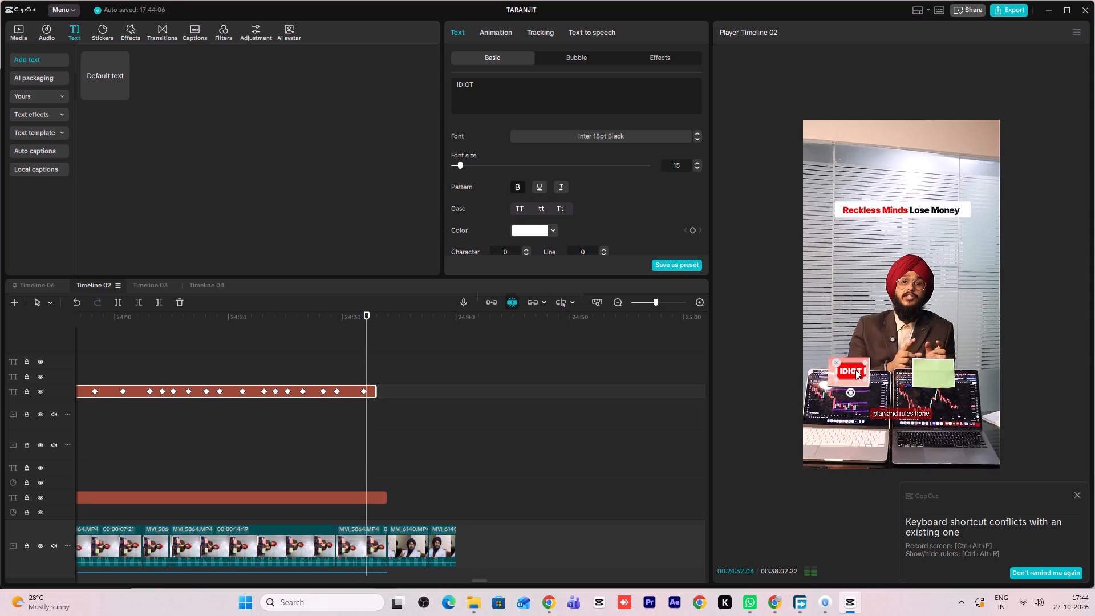
{"action": "key", "text": "space"}
{"action": "scroll", "coordinate": [429, 443], "scroll_direction": "down", "scroll_amount": 12, "text": "ctrl"}
{"action": "scroll", "coordinate": [335, 448], "scroll_direction": "up", "scroll_amount": 1, "text": "ctrl"}
{"action": "scroll", "coordinate": [321, 439], "scroll_direction": "down", "scroll_amount": 5, "text": "ctrl"}
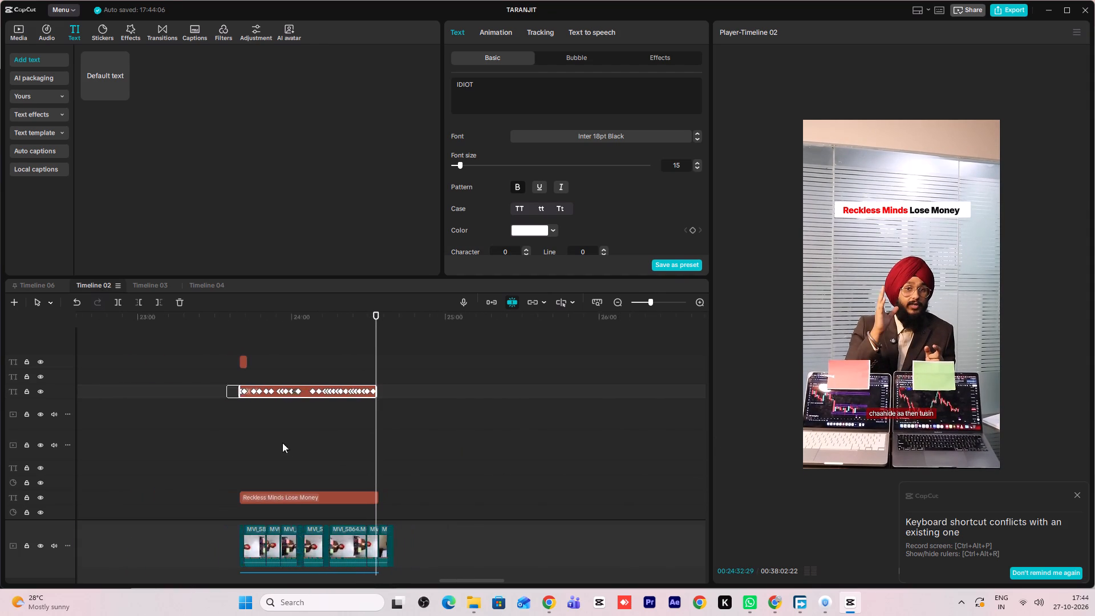
{"action": "double_click", "coordinate": [299, 440]}
{"action": "key", "text": "space"}
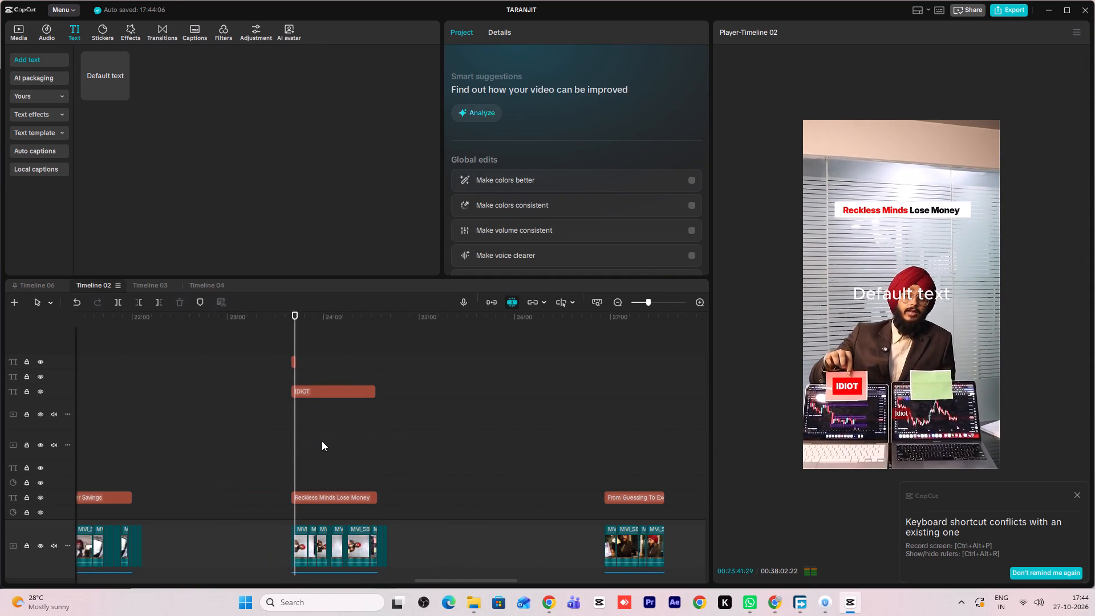
{"action": "scroll", "coordinate": [334, 452], "scroll_direction": "up", "scroll_amount": 20, "text": "ctrl"}
{"action": "scroll", "coordinate": [334, 452], "scroll_direction": "up", "scroll_amount": 1, "text": "ctrl"}
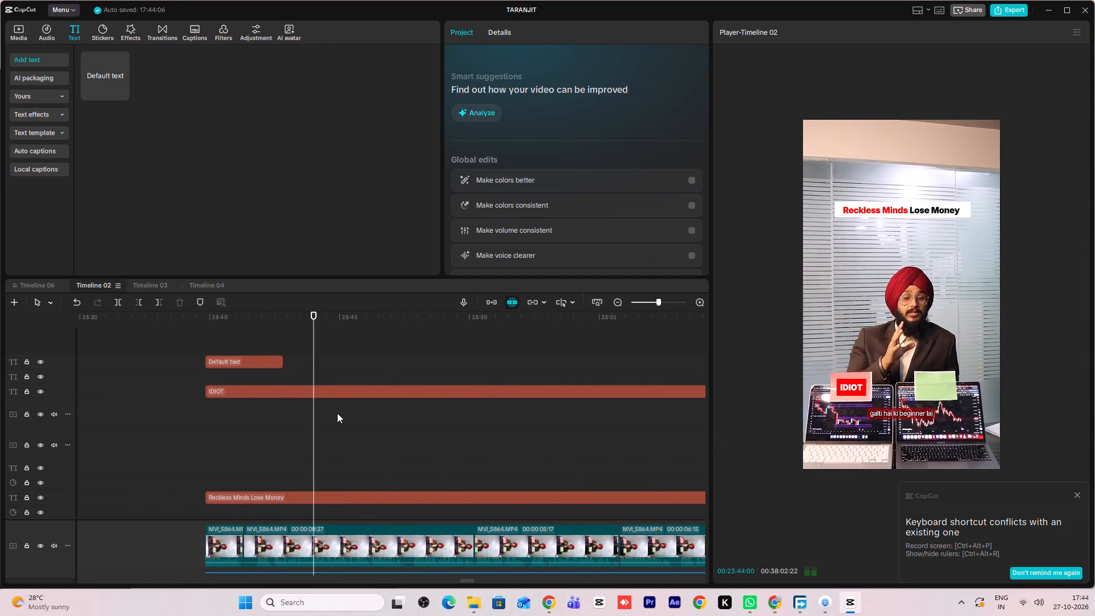
{"action": "scroll", "coordinate": [359, 421], "scroll_direction": "up", "scroll_amount": 5, "text": "ctrl"}
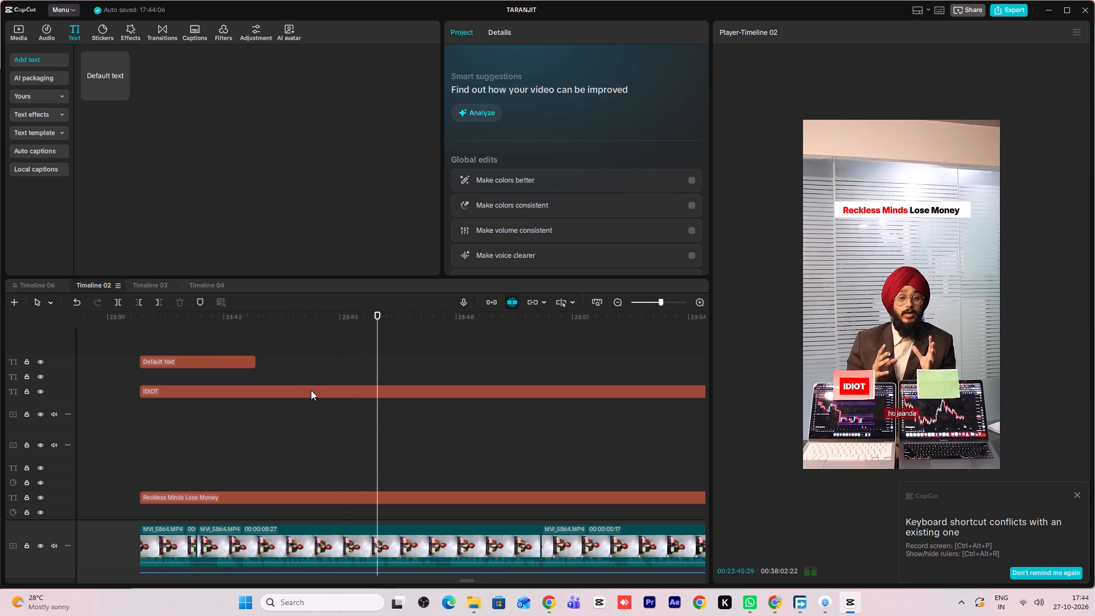
{"action": "key", "text": "space"}
Change the "IDIOT" text to title case so it reads "Idiot".
{"action": "left_click", "coordinate": [301, 388]}
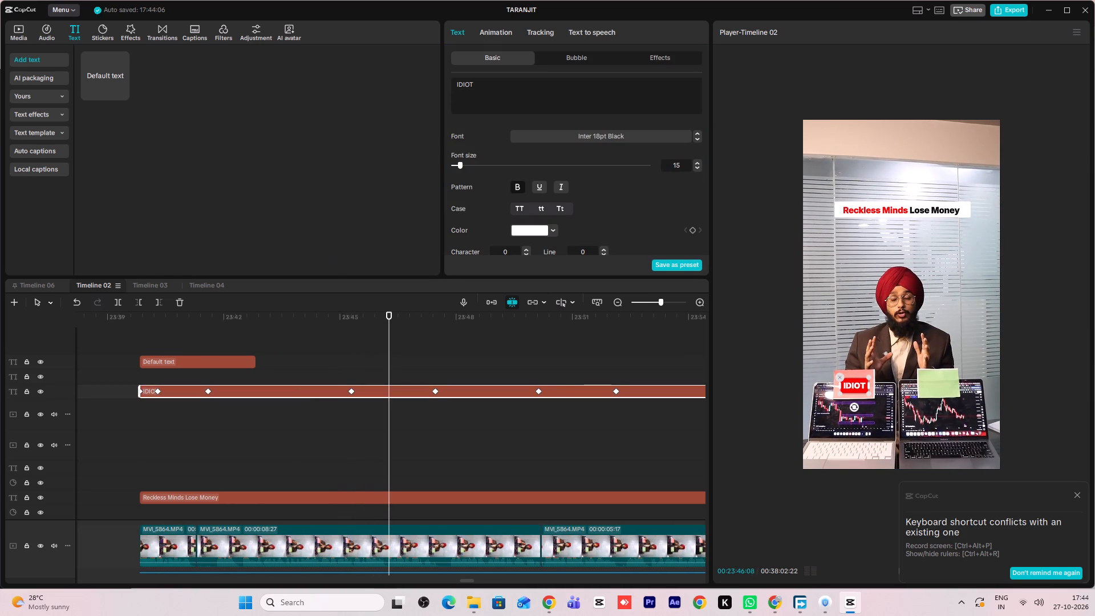
{"action": "left_click", "coordinate": [463, 83]}
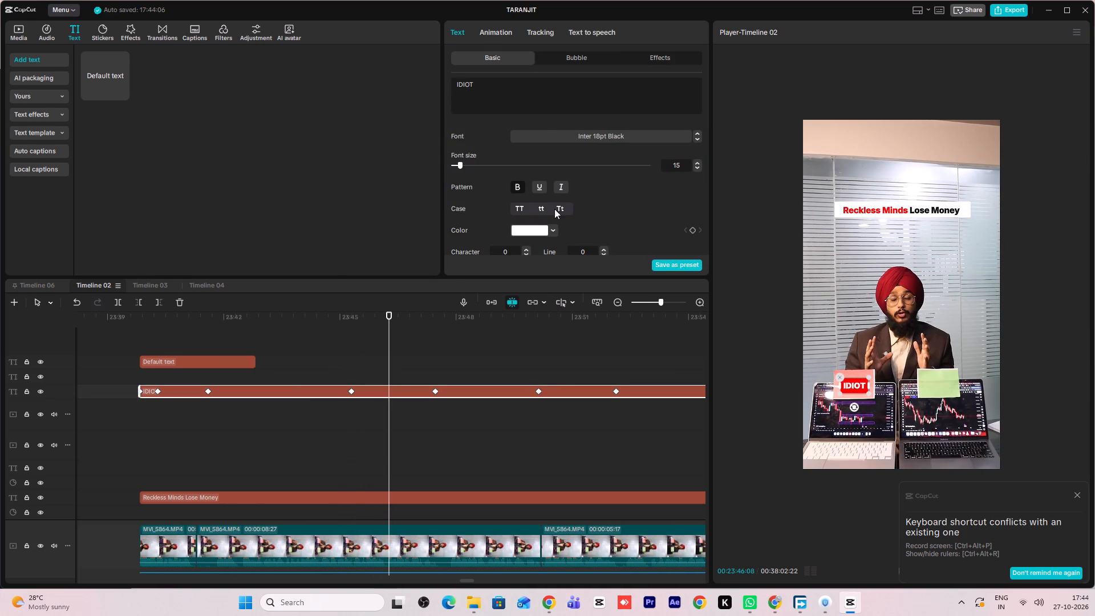
{"action": "left_click", "coordinate": [562, 206]}
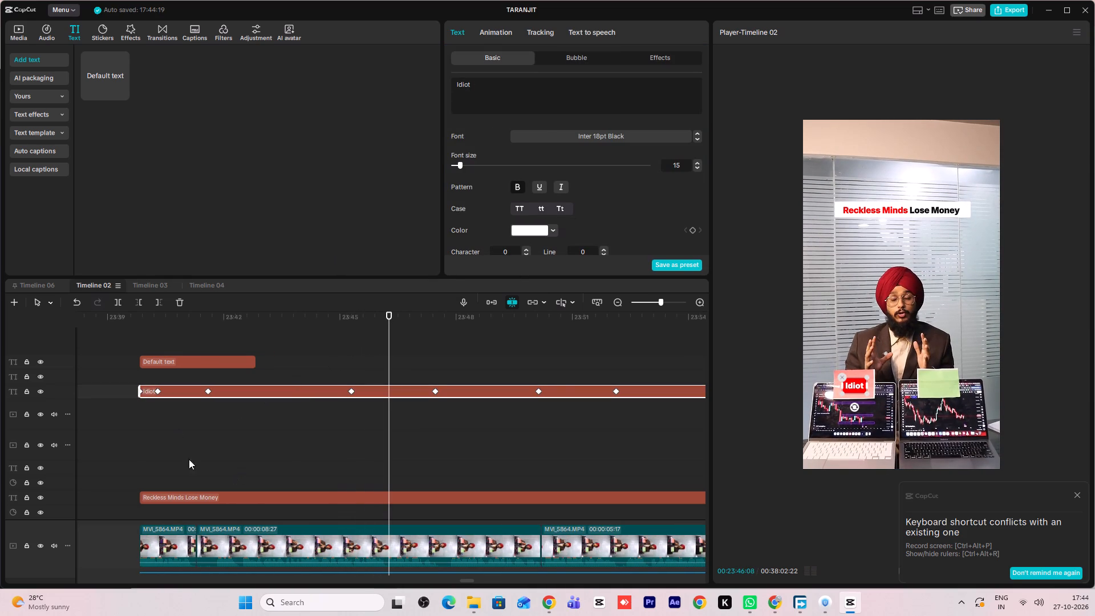
Replace the wording of the default text clip above "Idiot" with "Smart".
{"action": "left_click", "coordinate": [163, 437]}
{"action": "left_click_drag", "start_coordinate": [162, 437], "coordinate": [142, 436]}
{"action": "key", "text": "space"}
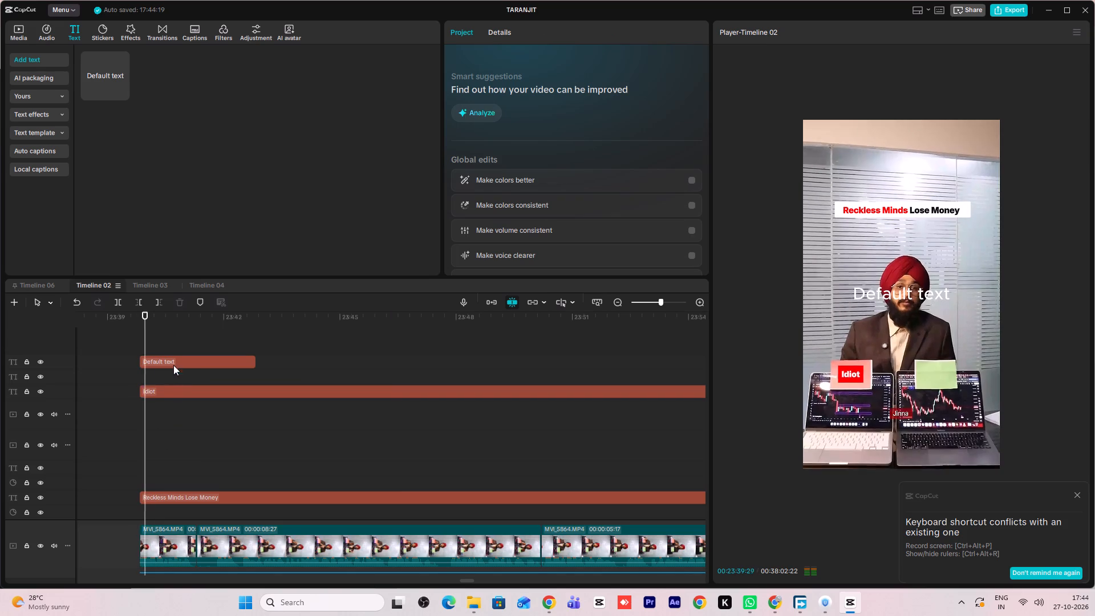
{"action": "left_click", "coordinate": [176, 360]}
{"action": "key", "text": "space"}
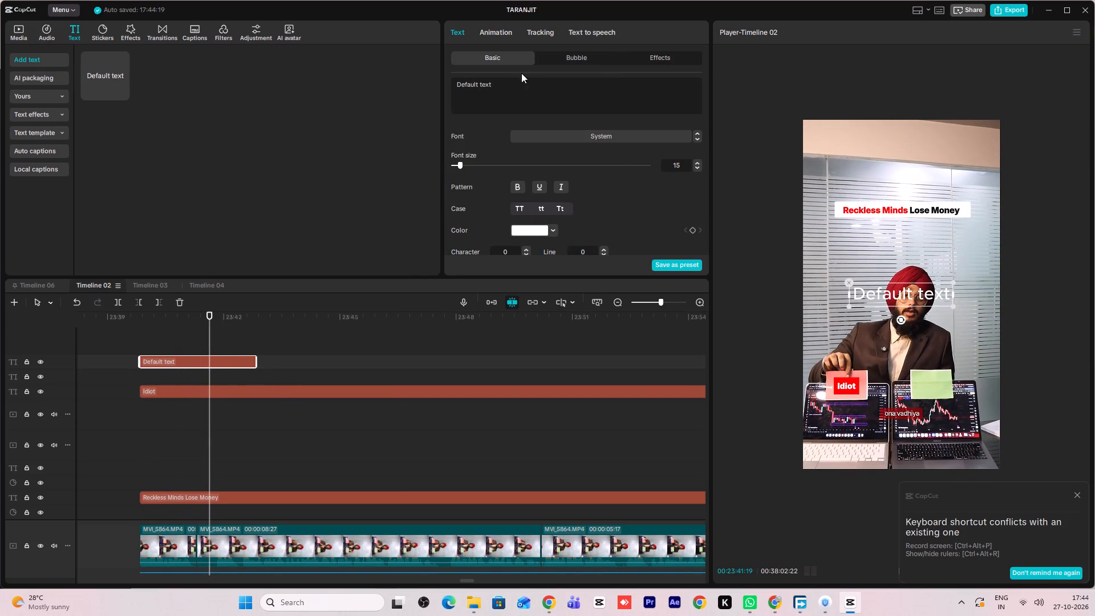
{"action": "left_click_drag", "start_coordinate": [540, 90], "coordinate": [410, 72]}
{"action": "key", "text": "BackSpace"}
{"action": "type", "text": "Smart"}
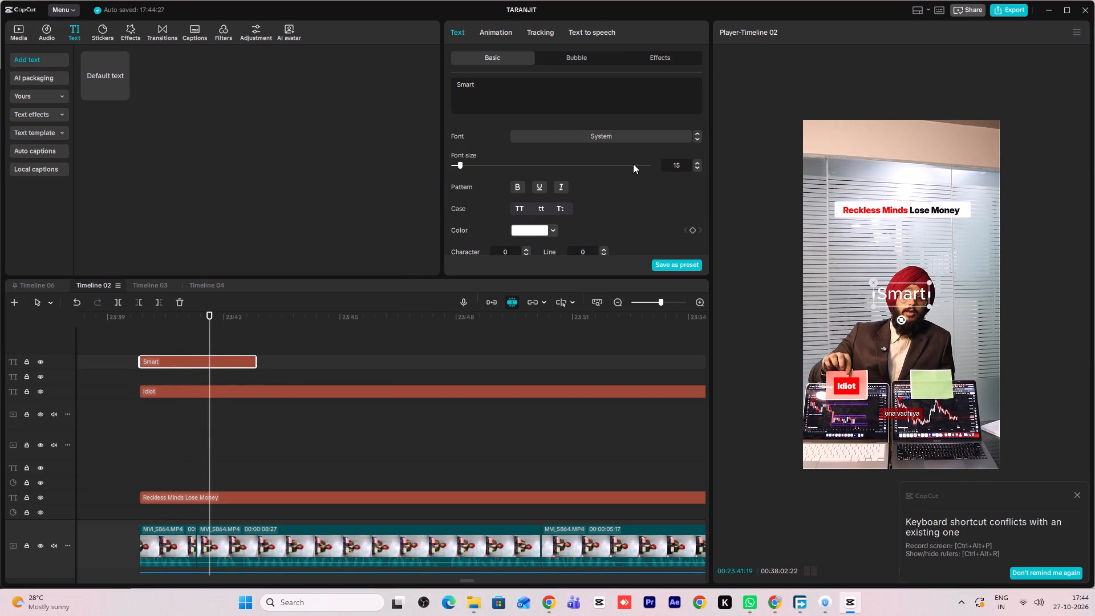
Place the "Smart" text on the green note and scale it down to about 68% to fit.
{"action": "left_click_drag", "start_coordinate": [900, 291], "coordinate": [929, 382]}
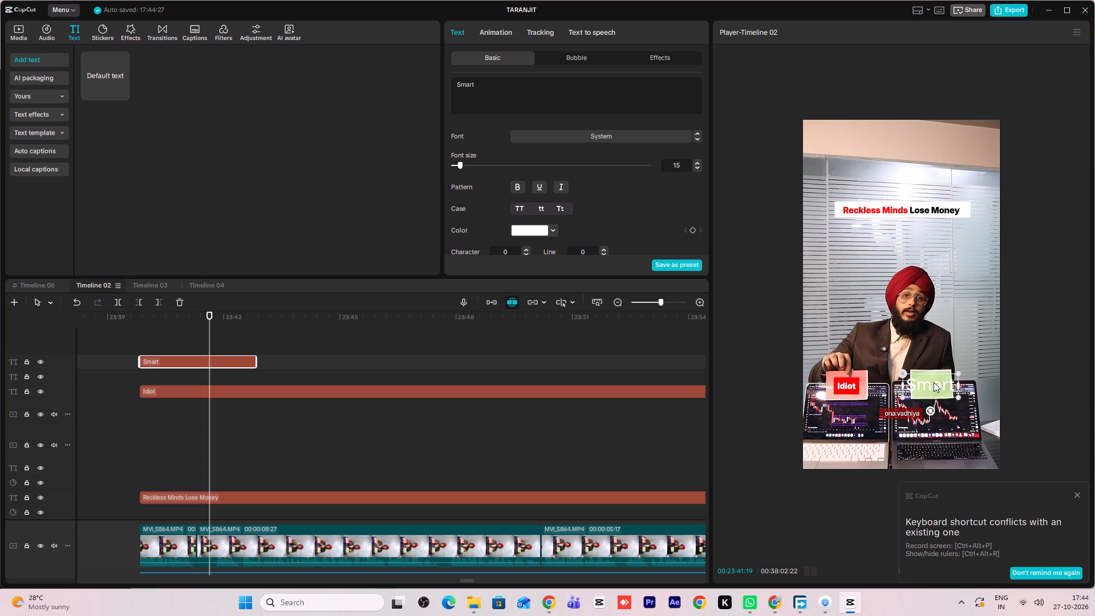
{"action": "left_click_drag", "start_coordinate": [961, 396], "coordinate": [948, 386]}
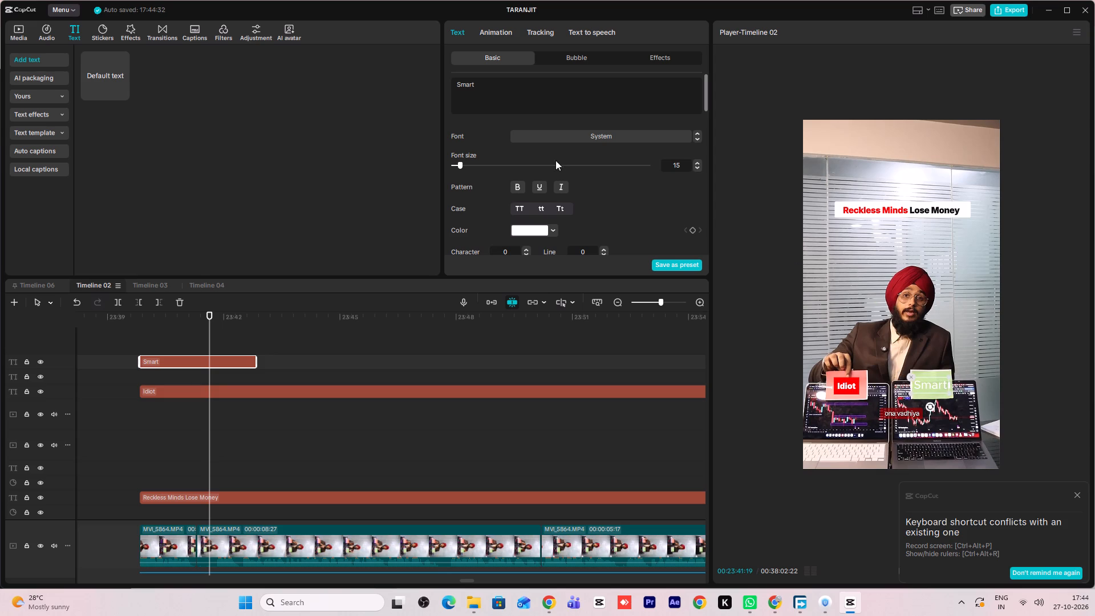
Set the font of the "Smart" text to Inter 18pt Black.
{"action": "left_click", "coordinate": [610, 135]}
{"action": "scroll", "coordinate": [575, 238], "scroll_direction": "up", "scroll_amount": 2}
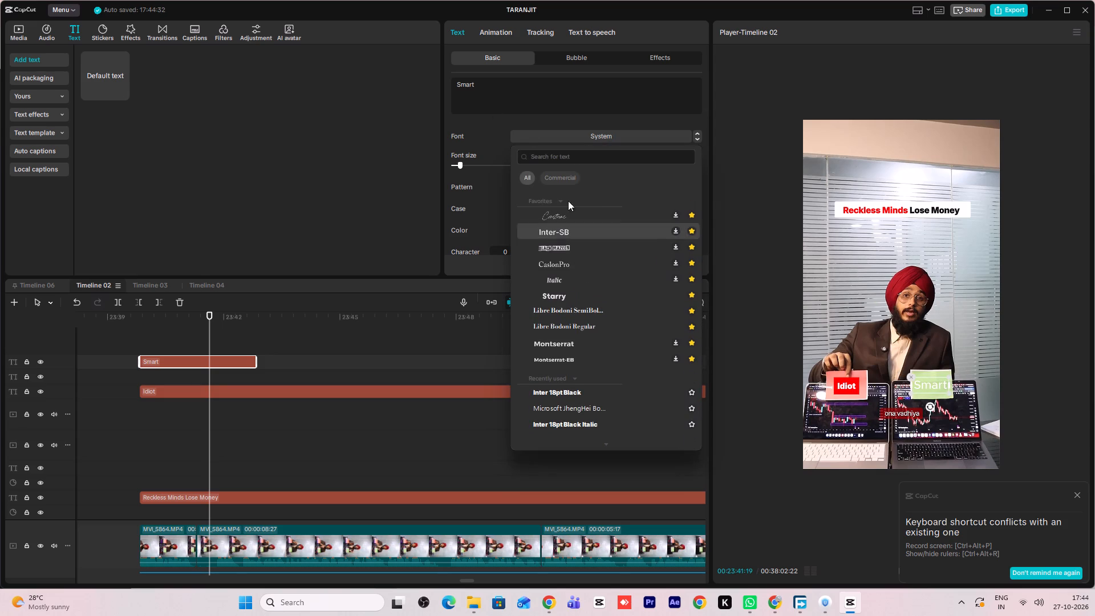
{"action": "scroll", "coordinate": [568, 201], "scroll_direction": "up", "scroll_amount": 2}
{"action": "left_click", "coordinate": [578, 159]}
{"action": "type", "text": "inter"}
{"action": "key", "text": "Return"}
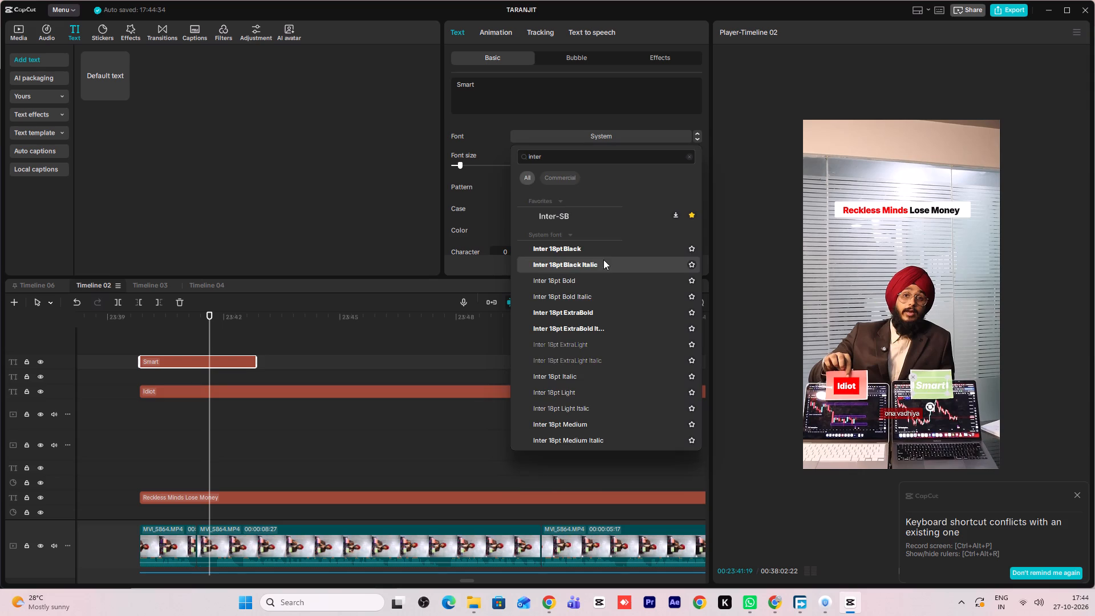
{"action": "left_click", "coordinate": [579, 249]}
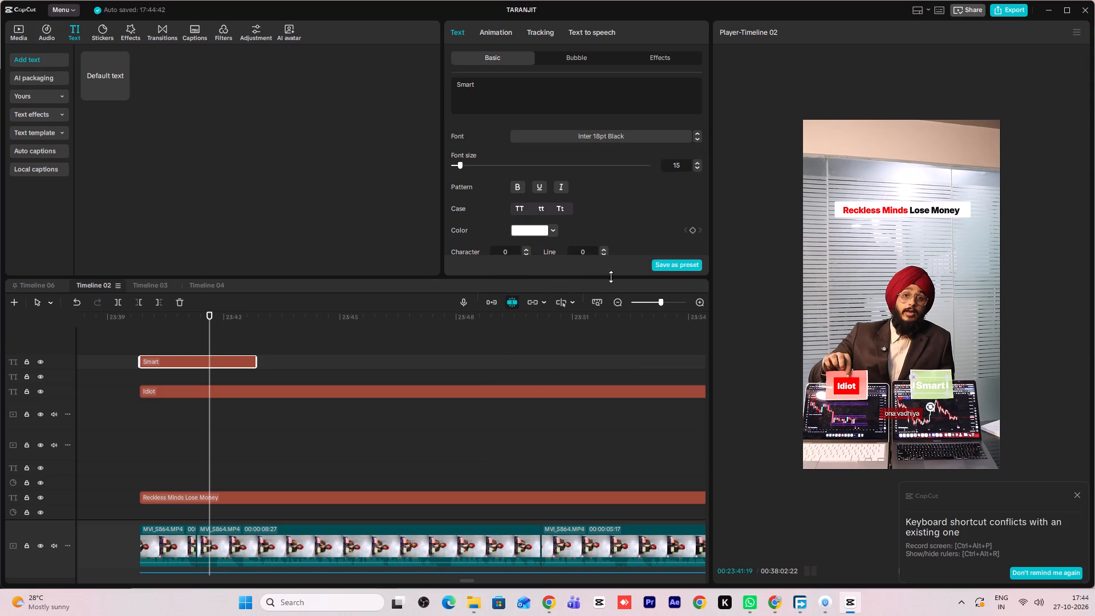
Give the "Smart" text a solid dark green background, colour 0E8800.
{"action": "scroll", "coordinate": [565, 212], "scroll_direction": "down", "scroll_amount": 7}
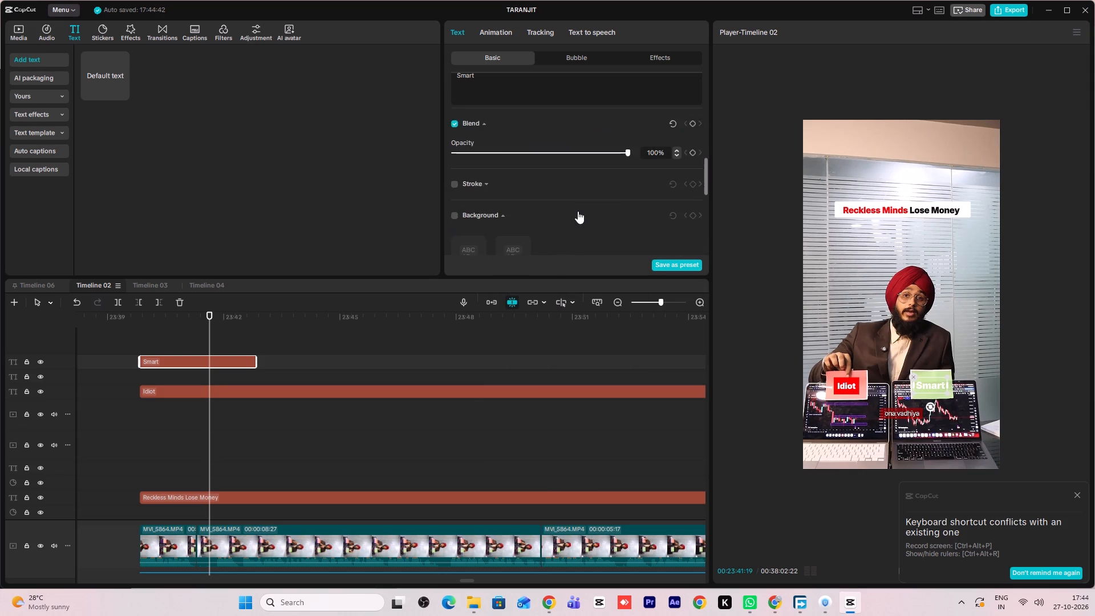
{"action": "scroll", "coordinate": [578, 211], "scroll_direction": "down", "scroll_amount": 3}
{"action": "scroll", "coordinate": [520, 205], "scroll_direction": "down", "scroll_amount": 4}
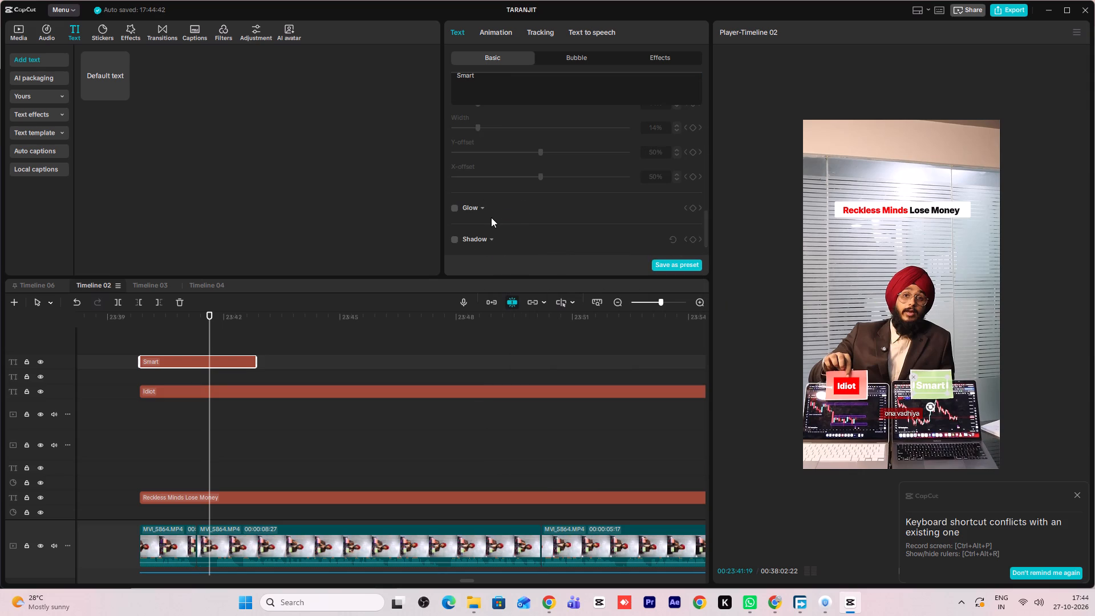
{"action": "scroll", "coordinate": [481, 233], "scroll_direction": "down", "scroll_amount": 3}
{"action": "scroll", "coordinate": [498, 225], "scroll_direction": "up", "scroll_amount": 4}
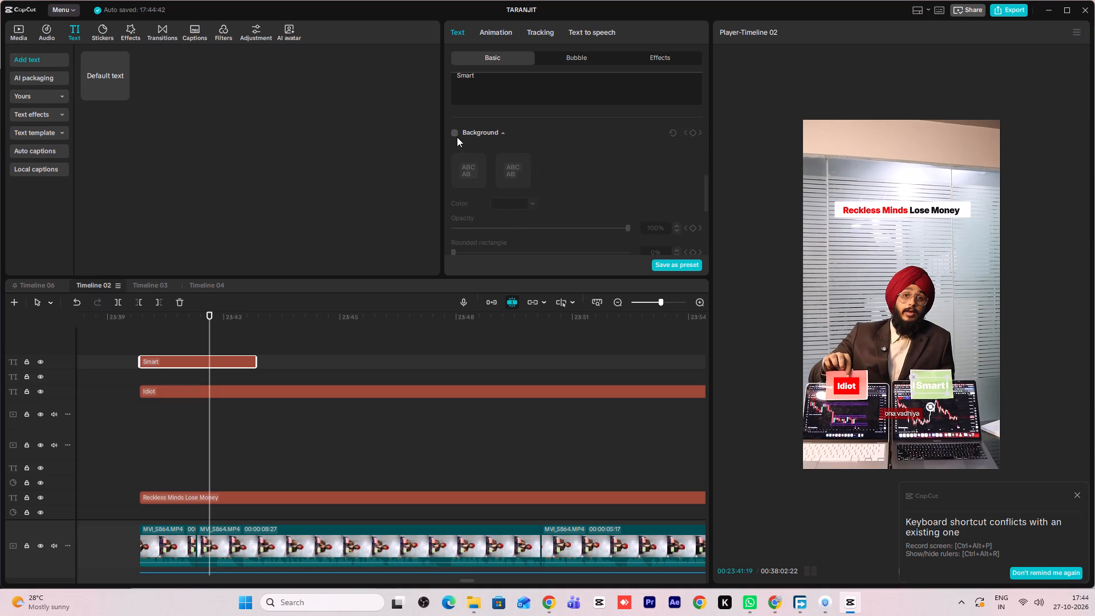
{"action": "left_click", "coordinate": [455, 135]}
{"action": "left_click", "coordinate": [508, 201]}
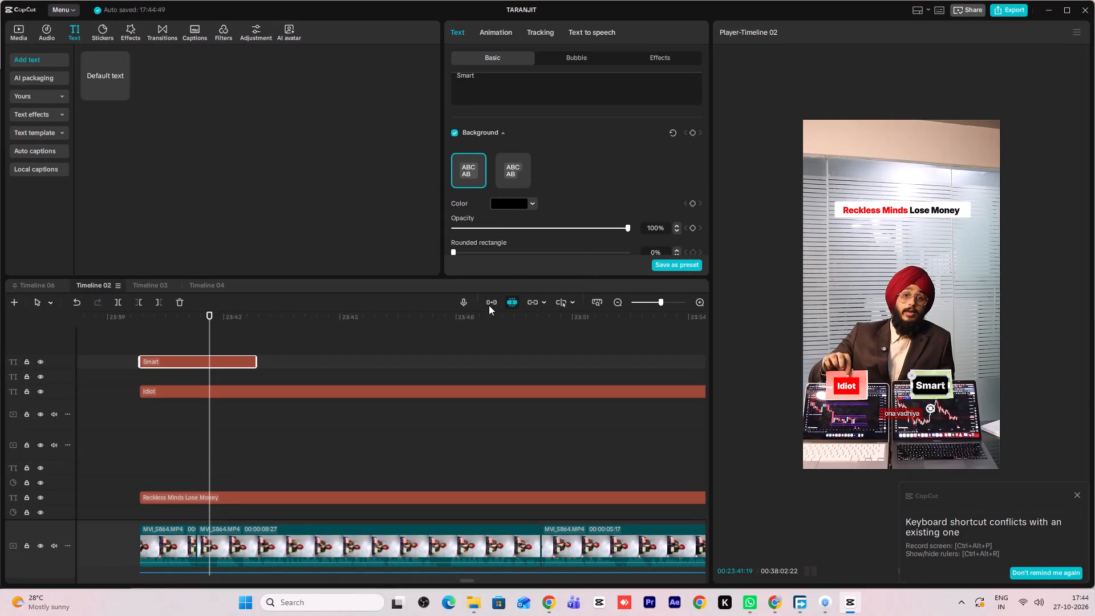
{"action": "left_click_drag", "start_coordinate": [488, 300], "coordinate": [533, 307]}
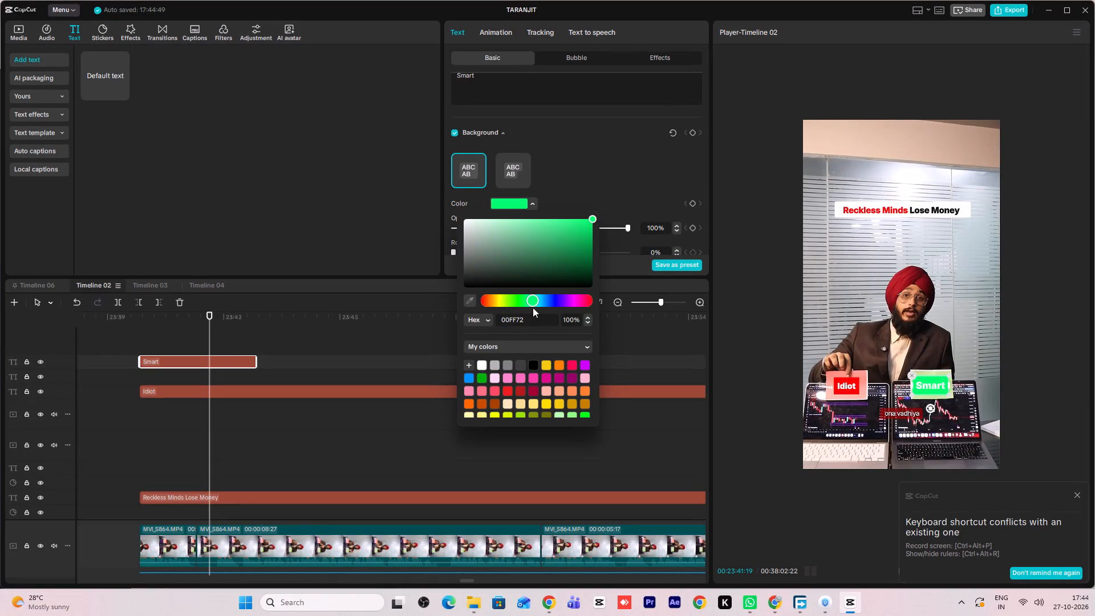
{"action": "left_click_drag", "start_coordinate": [533, 307], "coordinate": [522, 310]}
{"action": "left_click", "coordinate": [585, 242]}
{"action": "left_click_drag", "start_coordinate": [585, 242], "coordinate": [591, 249]}
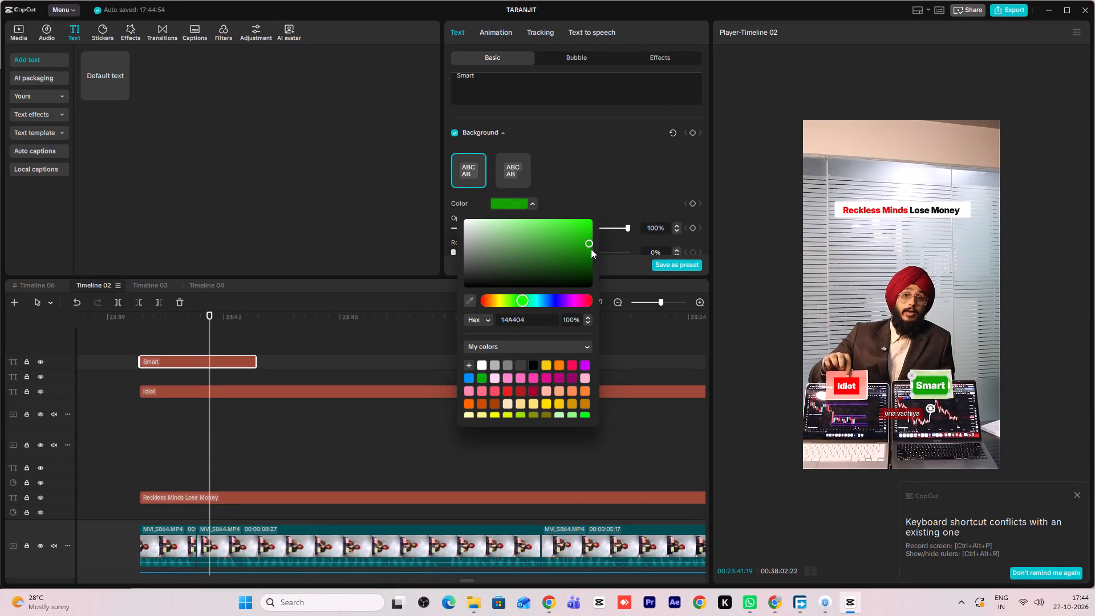
{"action": "left_click_drag", "start_coordinate": [591, 249], "coordinate": [598, 251]}
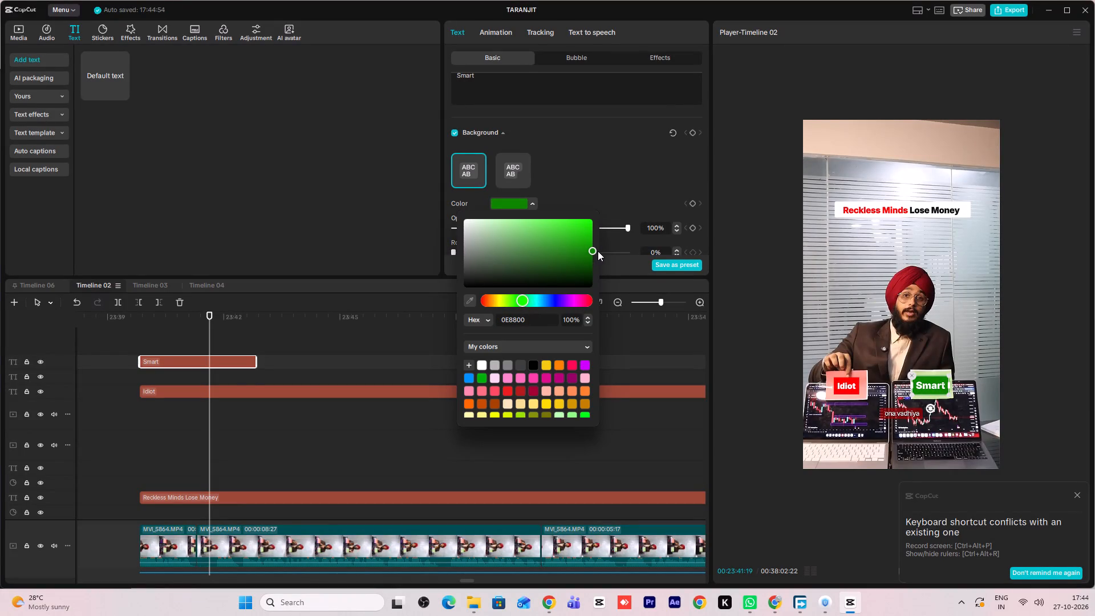
Add a position keyframe to the "Smart" text at the clip's start, 00:23:39:25.
{"action": "left_click", "coordinate": [155, 430]}
{"action": "left_click_drag", "start_coordinate": [155, 430], "coordinate": [139, 433]}
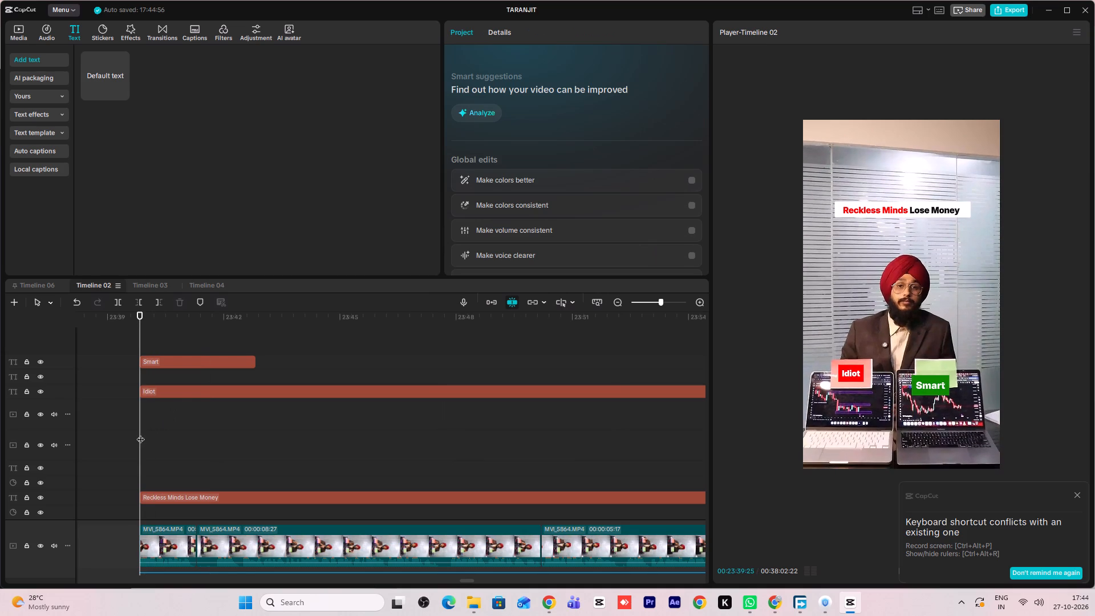
{"action": "left_click", "coordinate": [167, 364]}
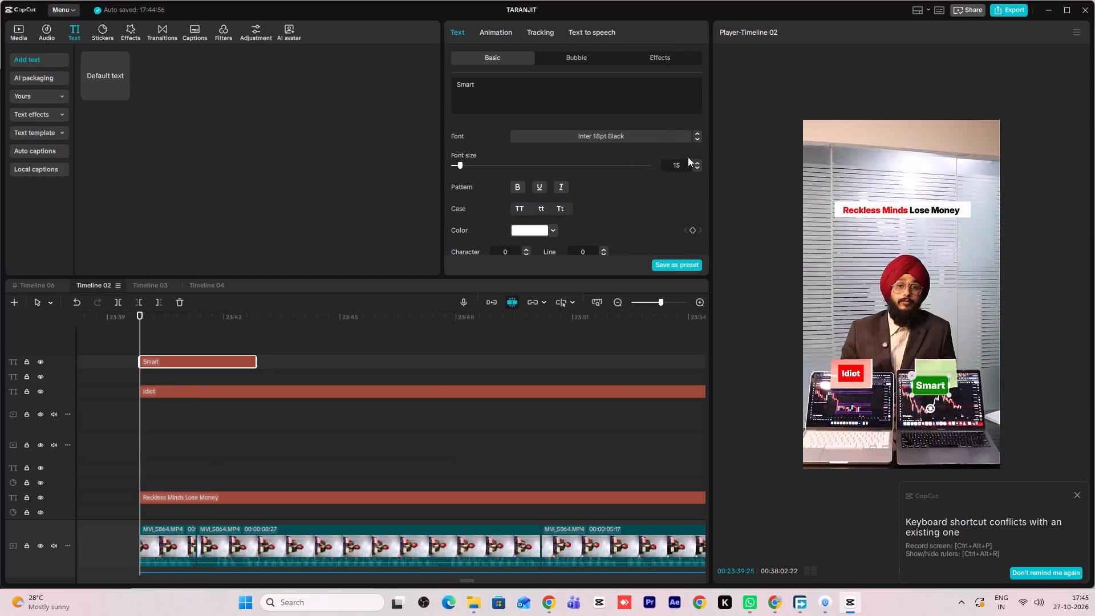
{"action": "scroll", "coordinate": [630, 201], "scroll_direction": "down", "scroll_amount": 4}
{"action": "scroll", "coordinate": [604, 197], "scroll_direction": "up", "scroll_amount": 1}
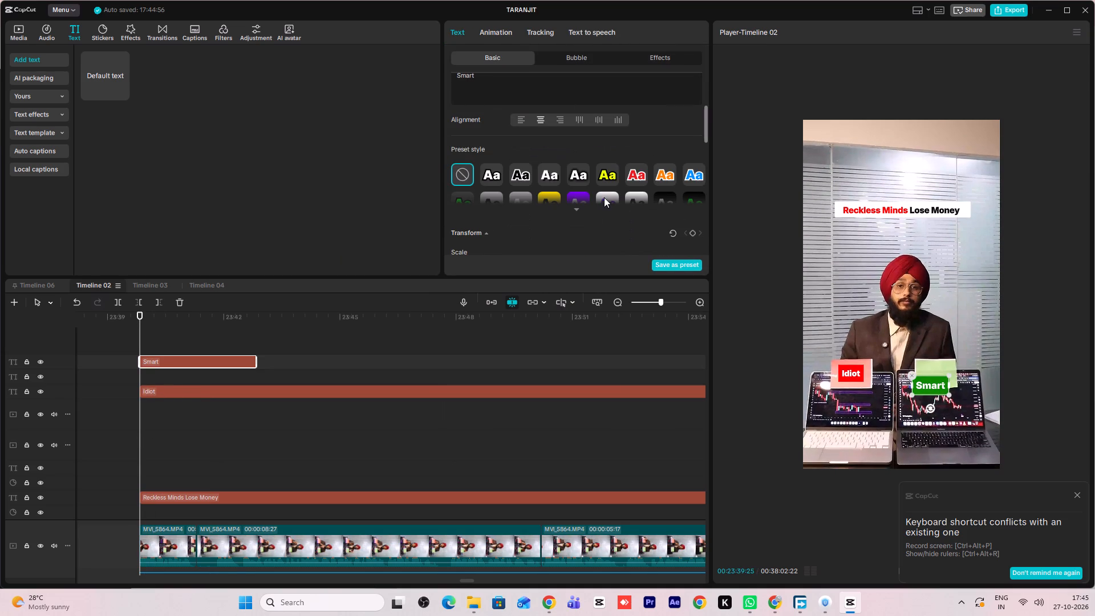
{"action": "scroll", "coordinate": [615, 180], "scroll_direction": "up", "scroll_amount": 1}
{"action": "scroll", "coordinate": [615, 180], "scroll_direction": "down", "scroll_amount": 2}
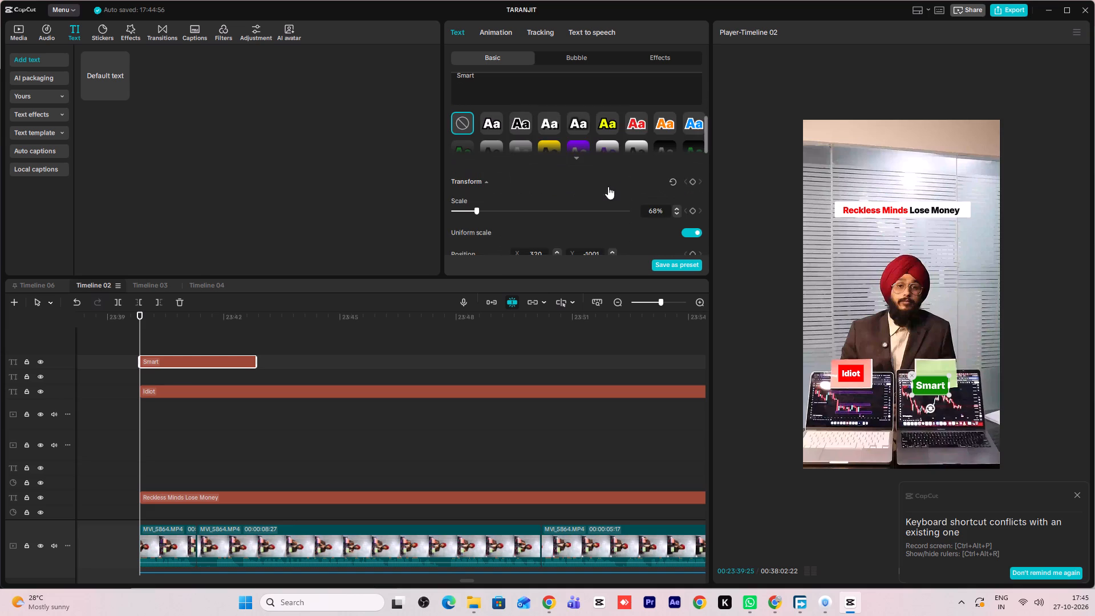
{"action": "scroll", "coordinate": [580, 194], "scroll_direction": "down", "scroll_amount": 1}
{"action": "left_click", "coordinate": [690, 205]}
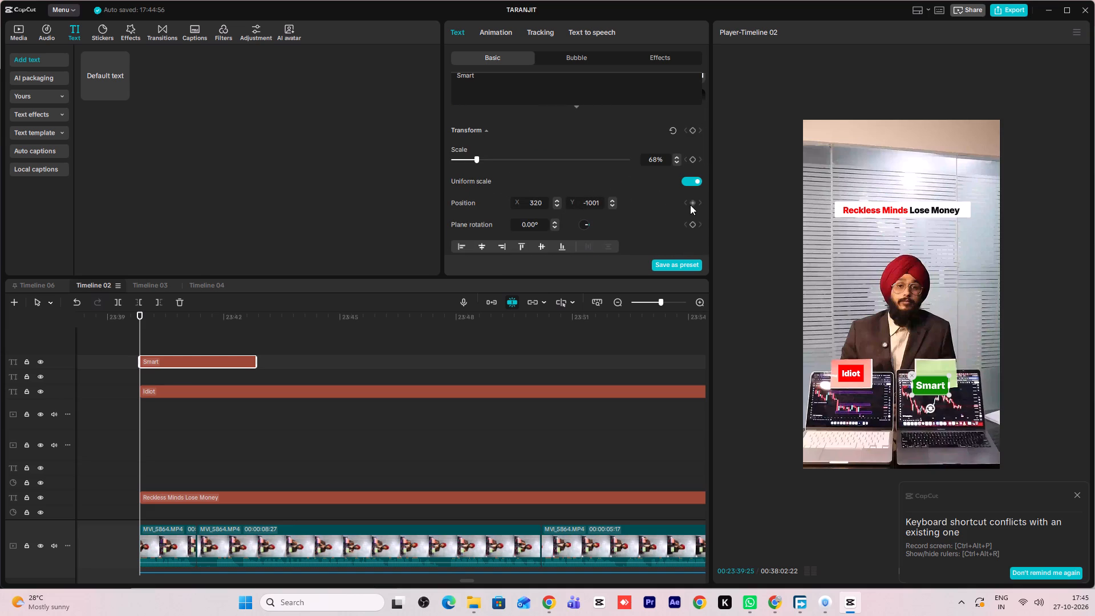
At 00:23:40:18, reposition the "Smart" text to follow the green note and scale it down to 56%.
{"action": "key", "text": "space"}
{"action": "key", "text": "space"}
{"action": "left_click_drag", "start_coordinate": [930, 380], "coordinate": [931, 372]}
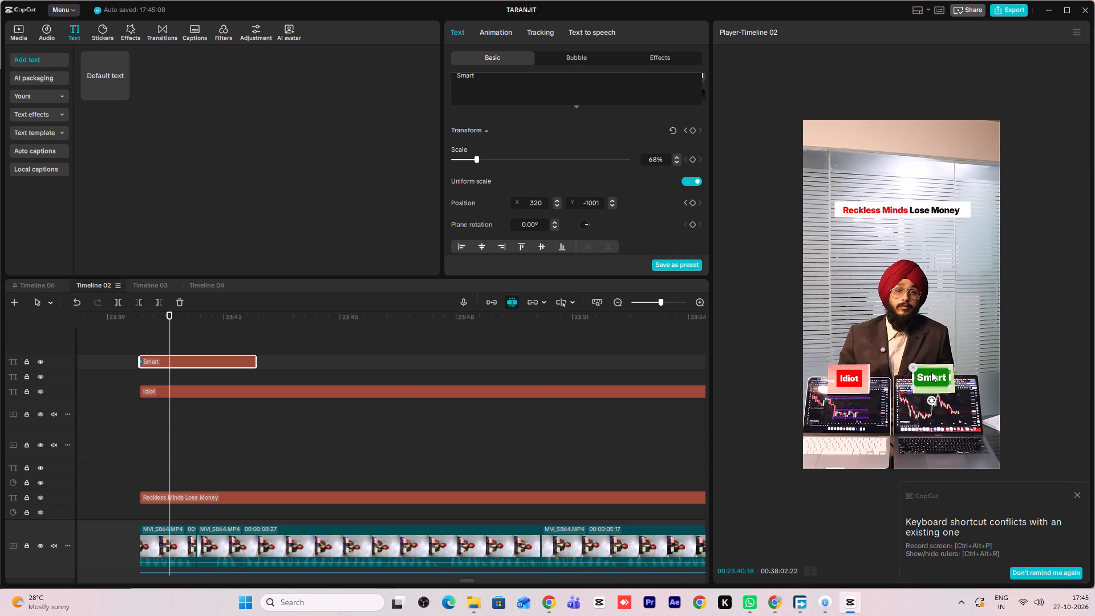
{"action": "left_click_drag", "start_coordinate": [931, 372], "coordinate": [932, 371]}
{"action": "left_click", "coordinate": [949, 385]}
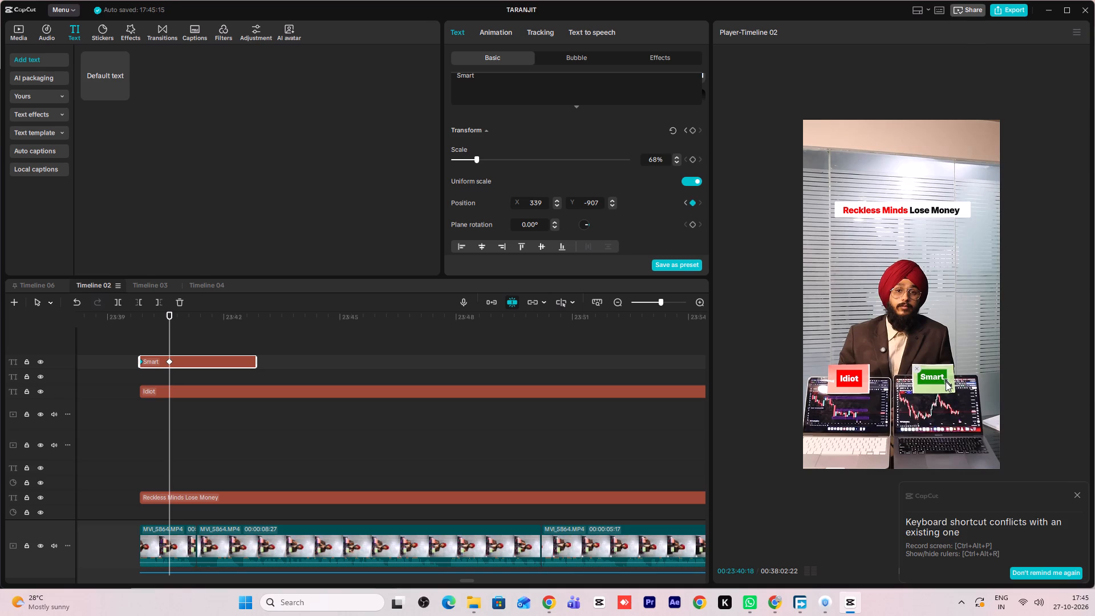
{"action": "left_click", "coordinate": [935, 375]}
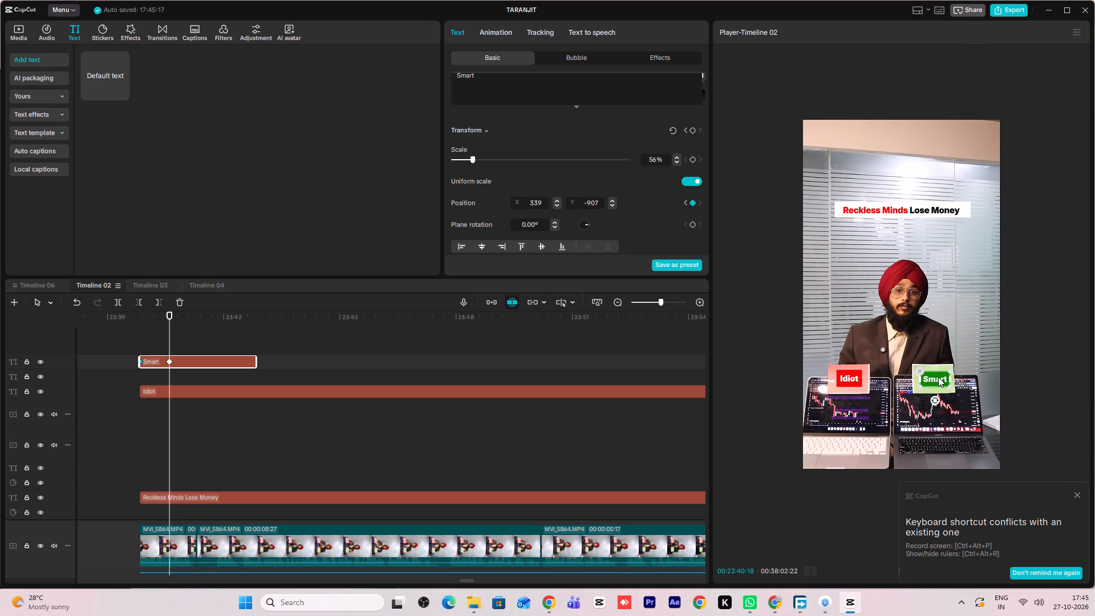
At 00:23:41:06, reposition the "Smart" text on the green note to about X 339, Y -976.
{"action": "key", "text": "space"}
{"action": "key", "text": "space"}
{"action": "left_click", "coordinate": [931, 374]}
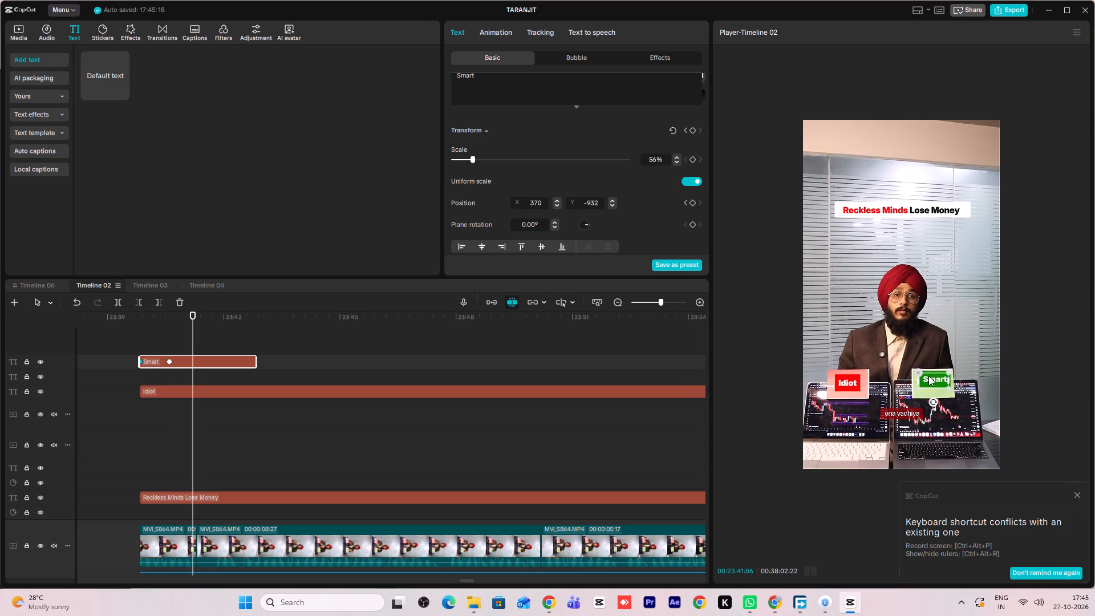
Extend the end of the "Smart" clip to line up with the end of the "Idiot" clip.
{"action": "key", "text": "space"}
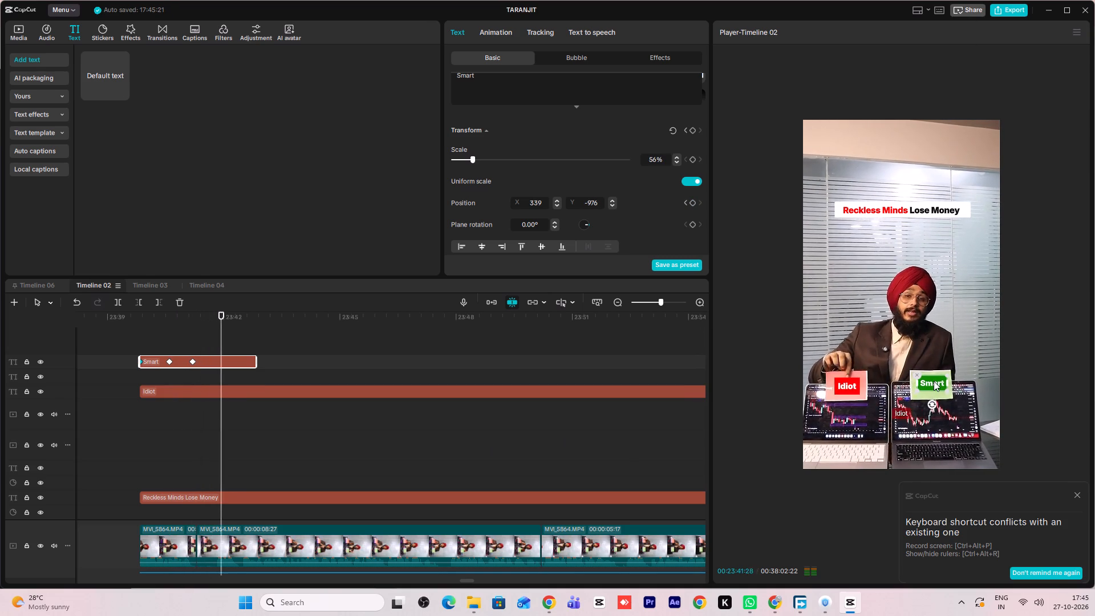
{"action": "key", "text": "space"}
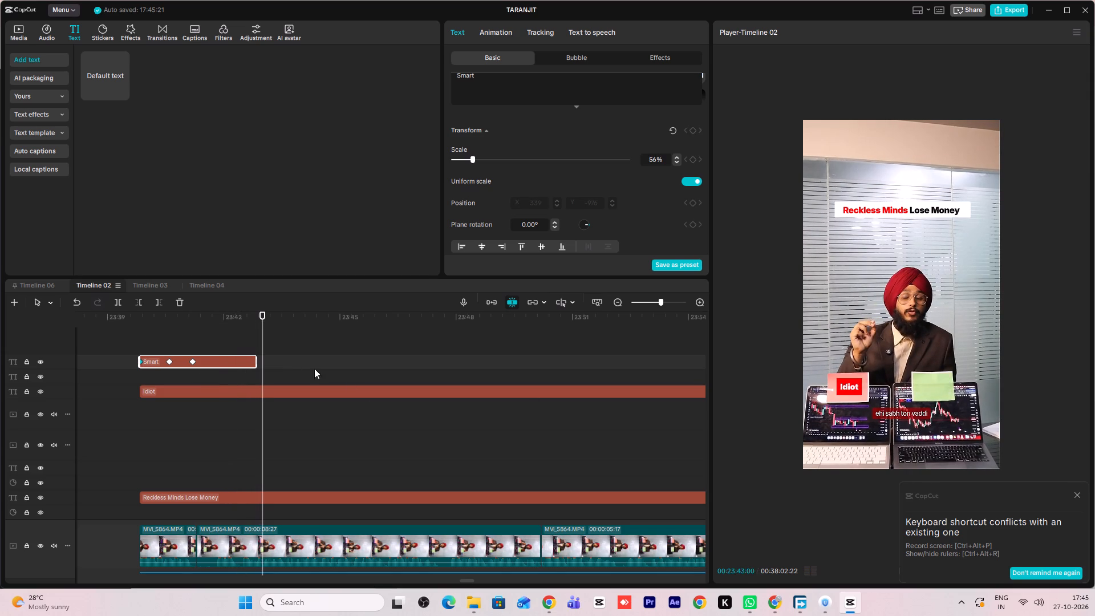
{"action": "scroll", "coordinate": [285, 383], "scroll_direction": "down", "scroll_amount": 18}
{"action": "scroll", "coordinate": [311, 465], "scroll_direction": "up", "scroll_amount": 8}
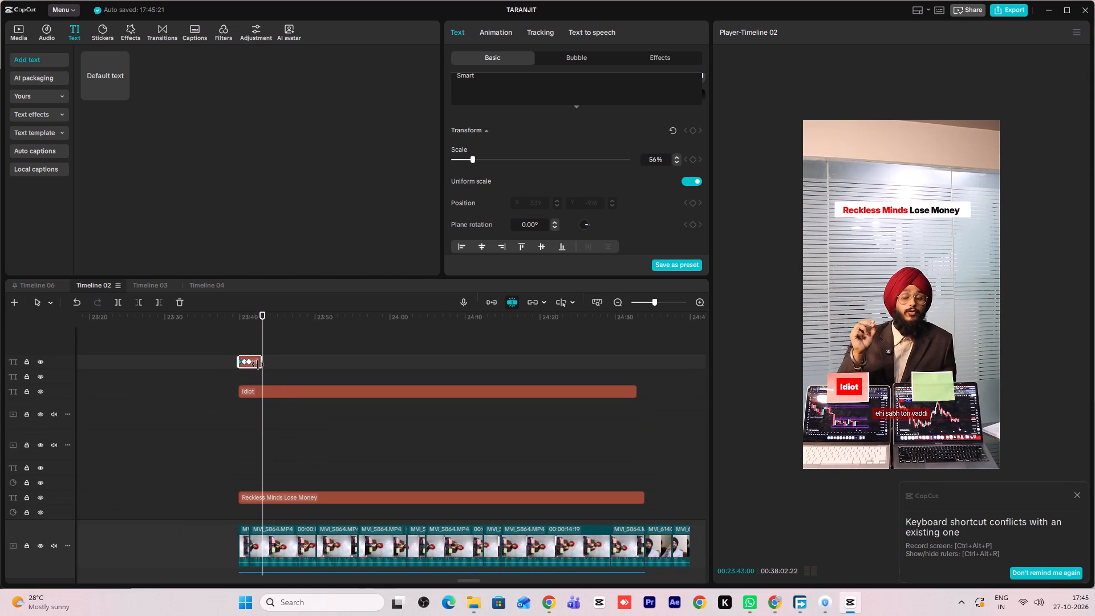
{"action": "left_click_drag", "start_coordinate": [259, 363], "coordinate": [635, 355]}
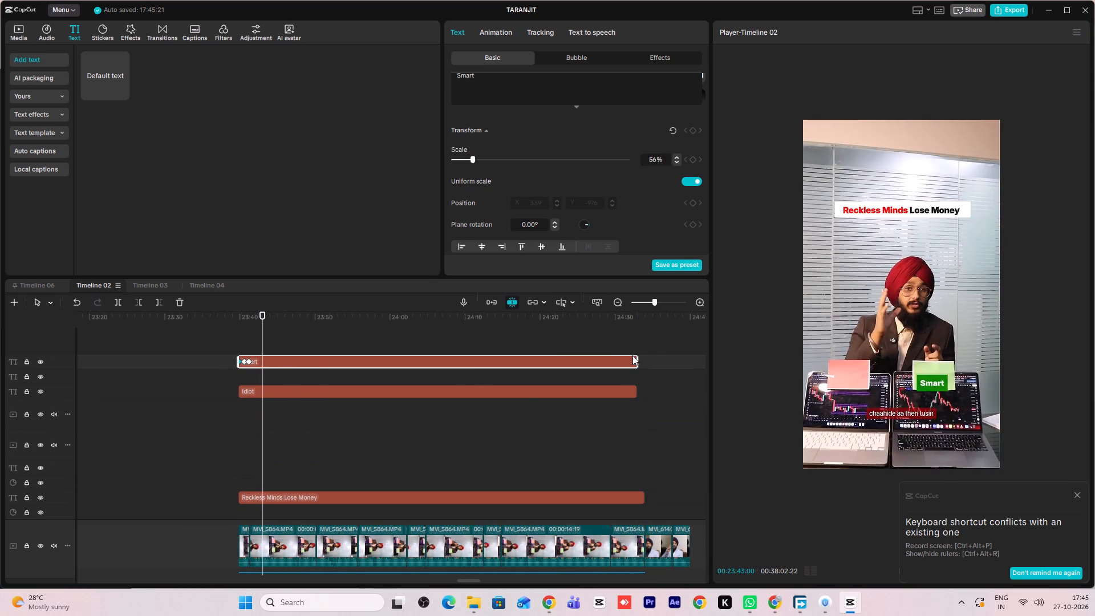
Keep the "Smart" text on the green note by repositioning it at 00:23:42:10 and 00:23:43:24.
{"action": "double_click", "coordinate": [253, 432]}
{"action": "key", "text": "space"}
{"action": "key", "text": "space"}
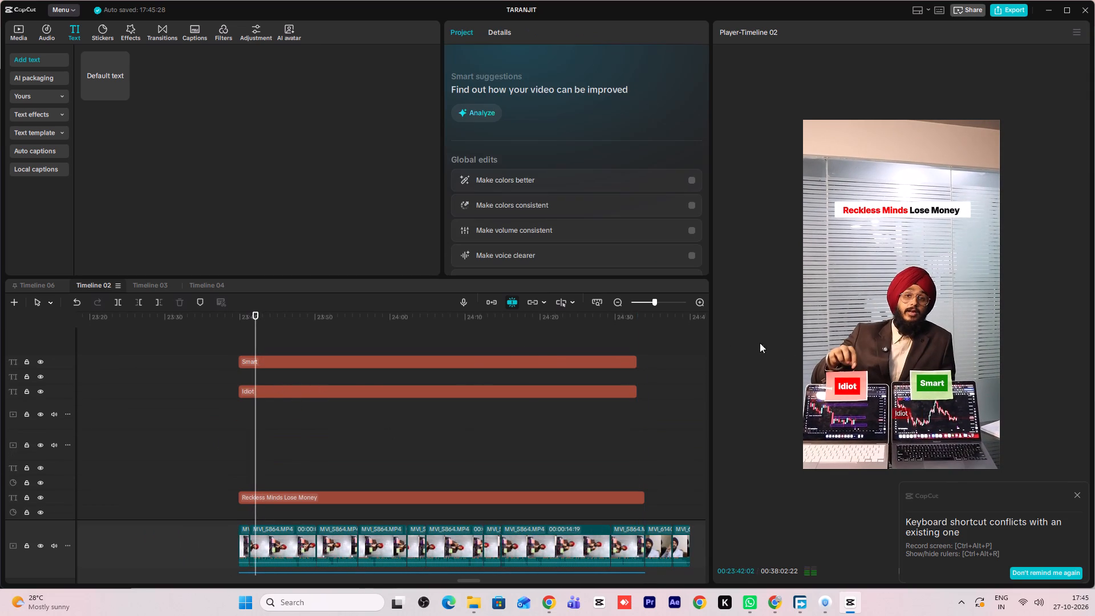
{"action": "left_click", "coordinate": [324, 356]}
{"action": "key", "text": "space"}
{"action": "key", "text": "space"}
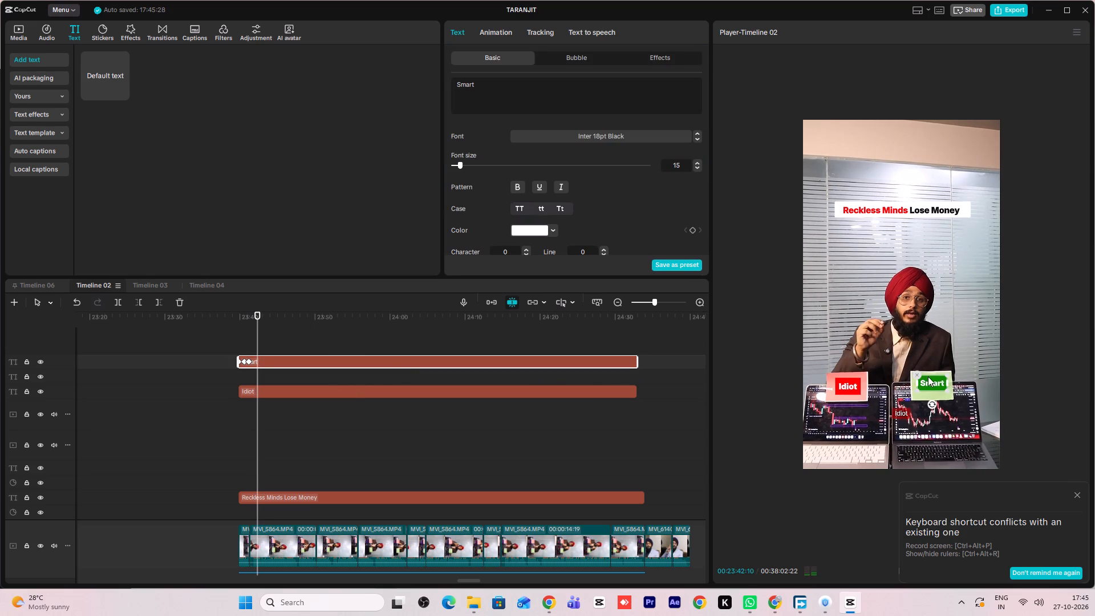
{"action": "left_click", "coordinate": [931, 379]}
{"action": "key", "text": "space"}
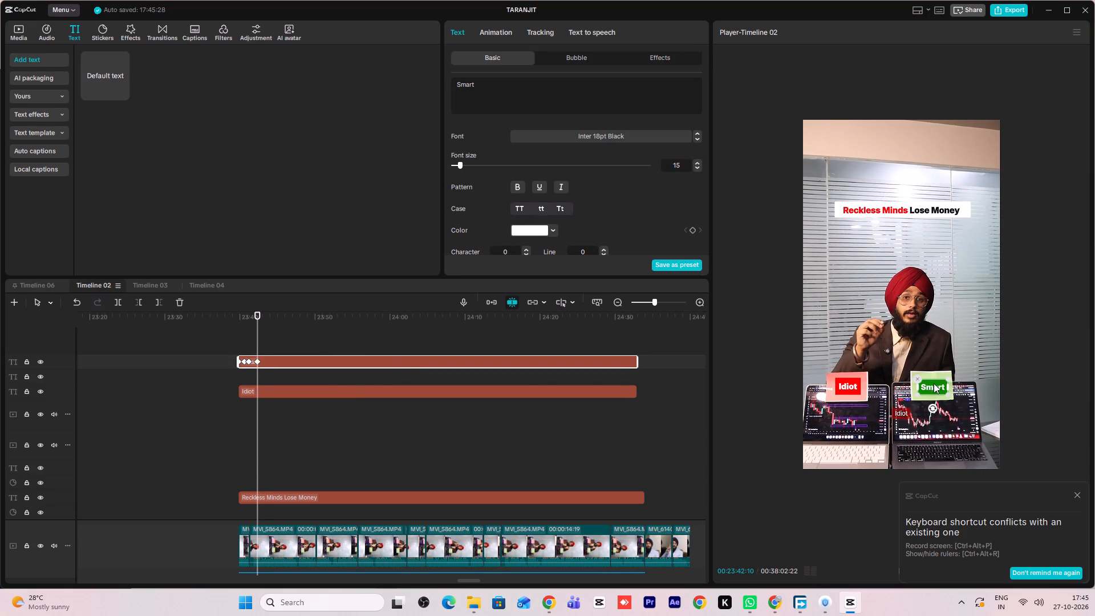
{"action": "key", "text": "space"}
{"action": "left_click", "coordinate": [934, 386]}
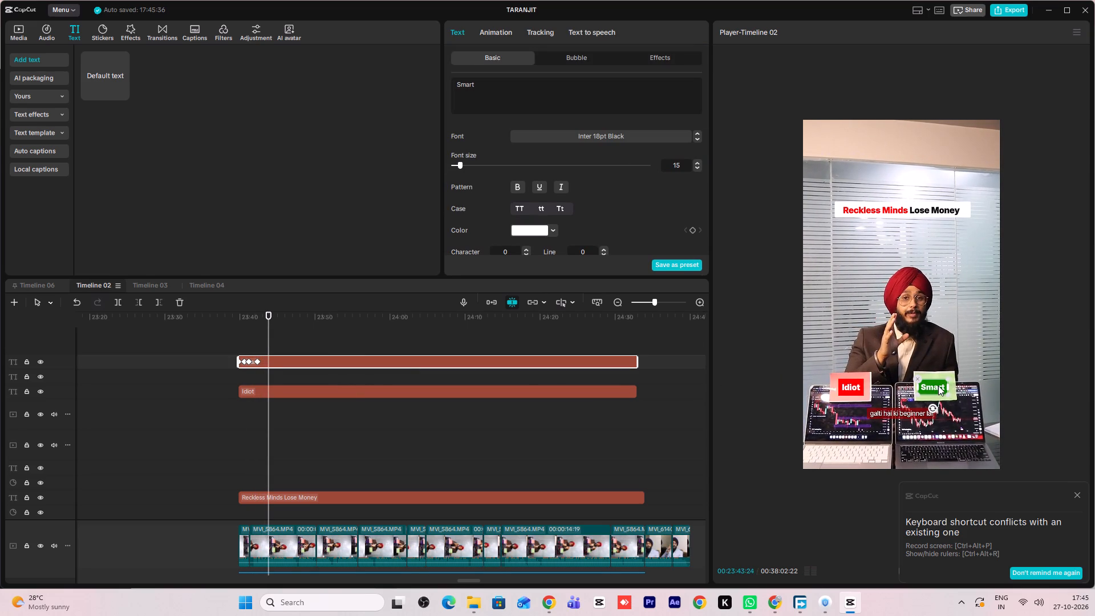
Realign the "Smart" text with the green note at about 00:23:46 and at 00:23:48:11.
{"action": "key", "text": "space"}
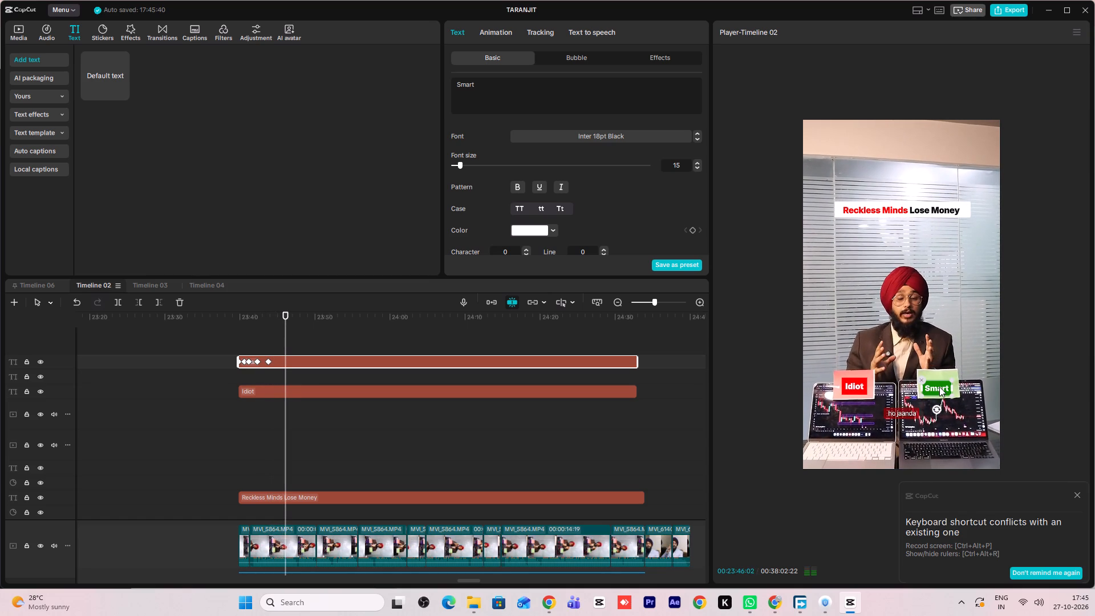
{"action": "key", "text": "space"}
{"action": "left_click", "coordinate": [939, 387]}
{"action": "key", "text": "space"}
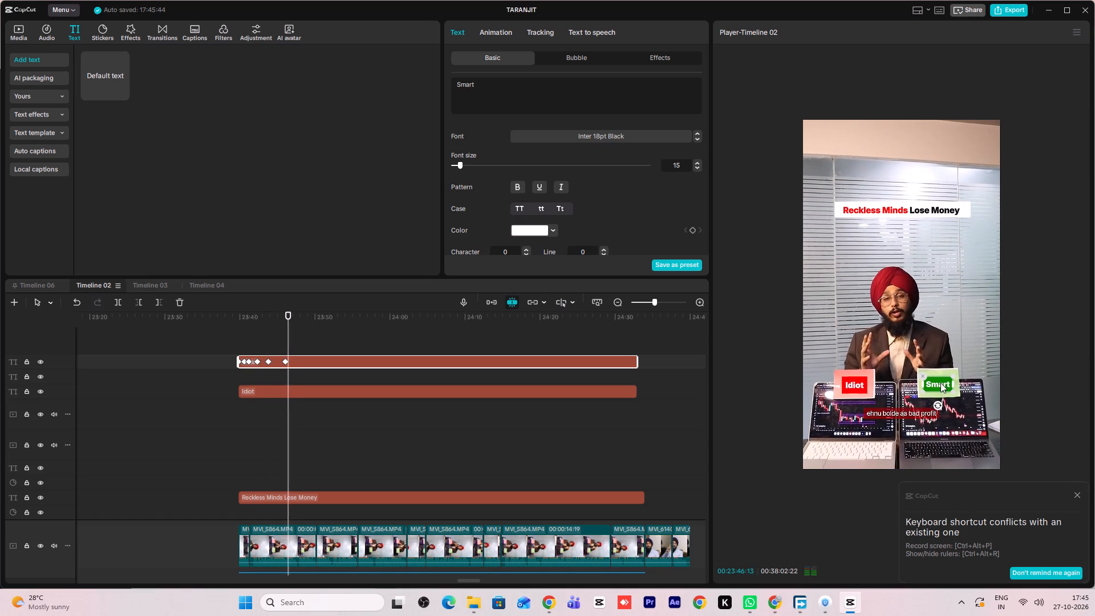
{"action": "key", "text": "space"}
{"action": "key", "text": "space"}
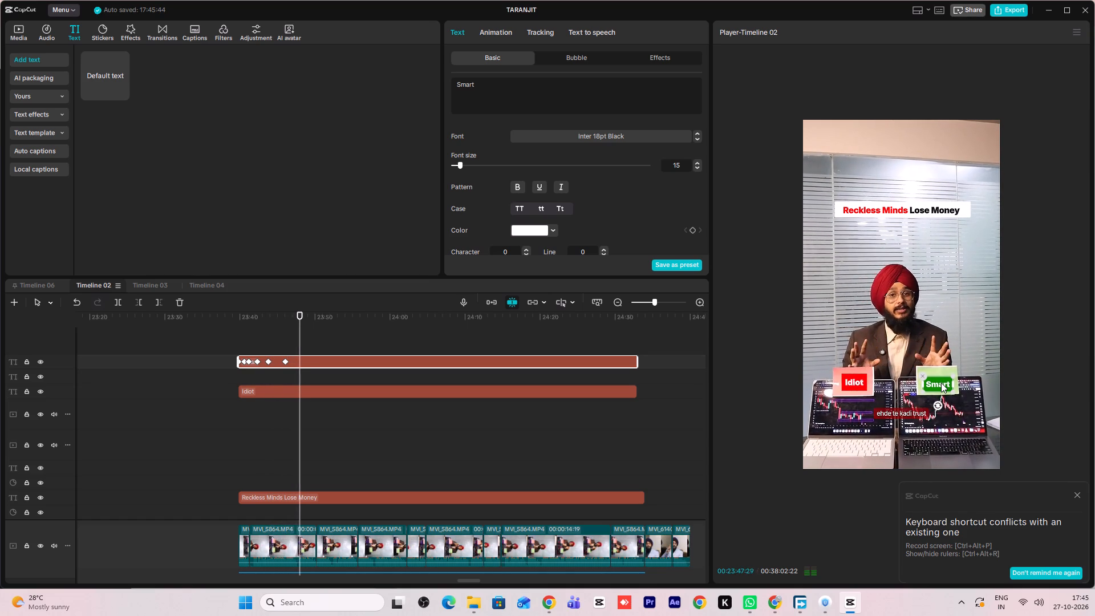
{"action": "key", "text": "space"}
{"action": "left_click", "coordinate": [941, 383]}
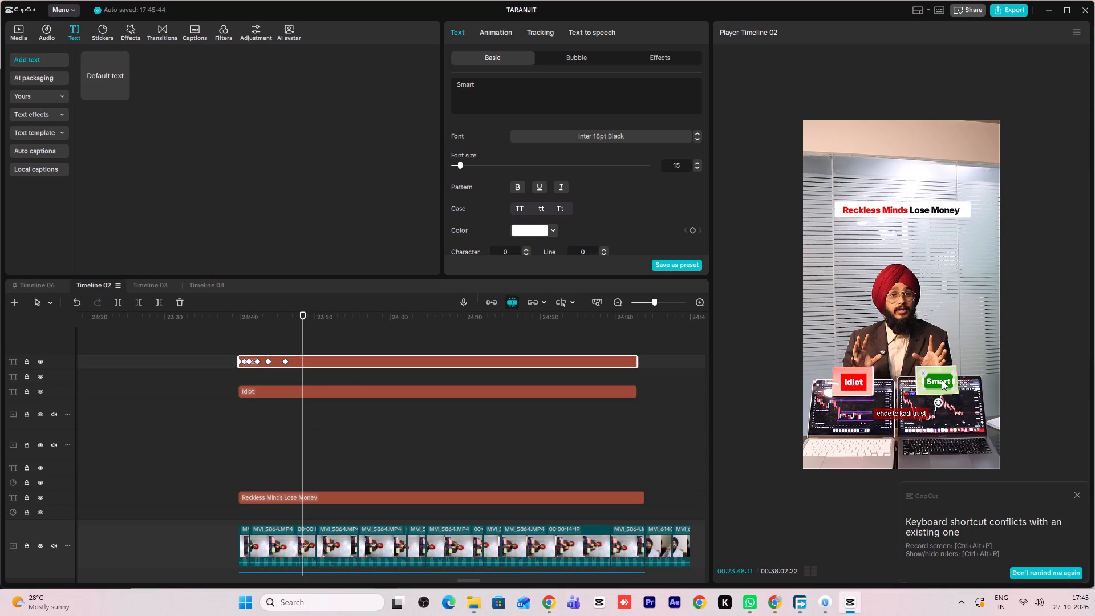
Realign the "Smart" text with the green note at about 00:23:50 and at 00:23:52:12.
{"action": "key", "text": "space"}
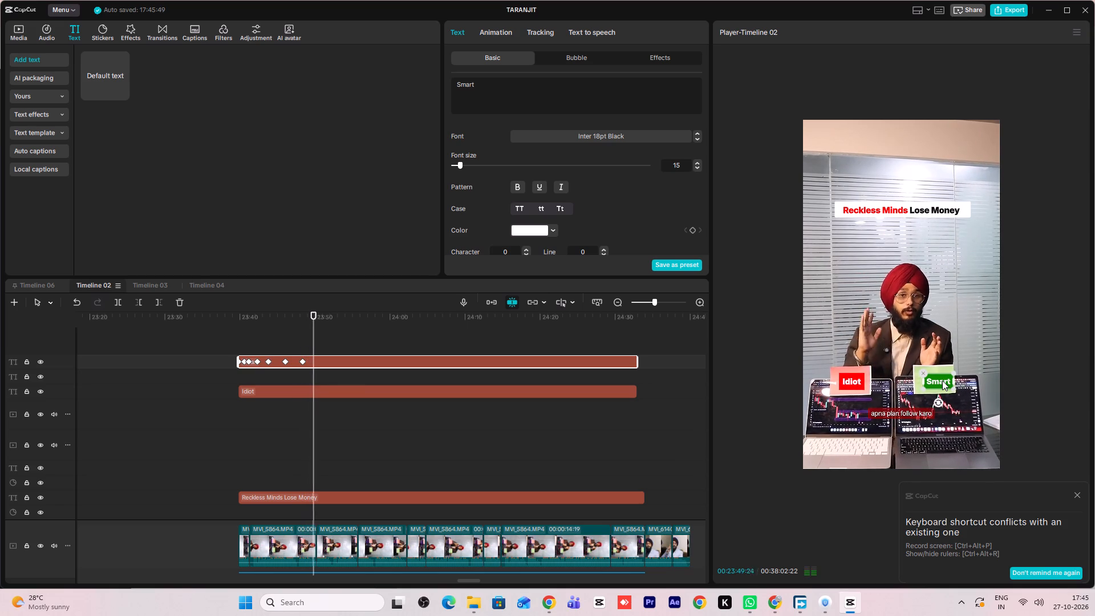
{"action": "key", "text": "space"}
{"action": "left_click", "coordinate": [942, 380]}
{"action": "key", "text": "space"}
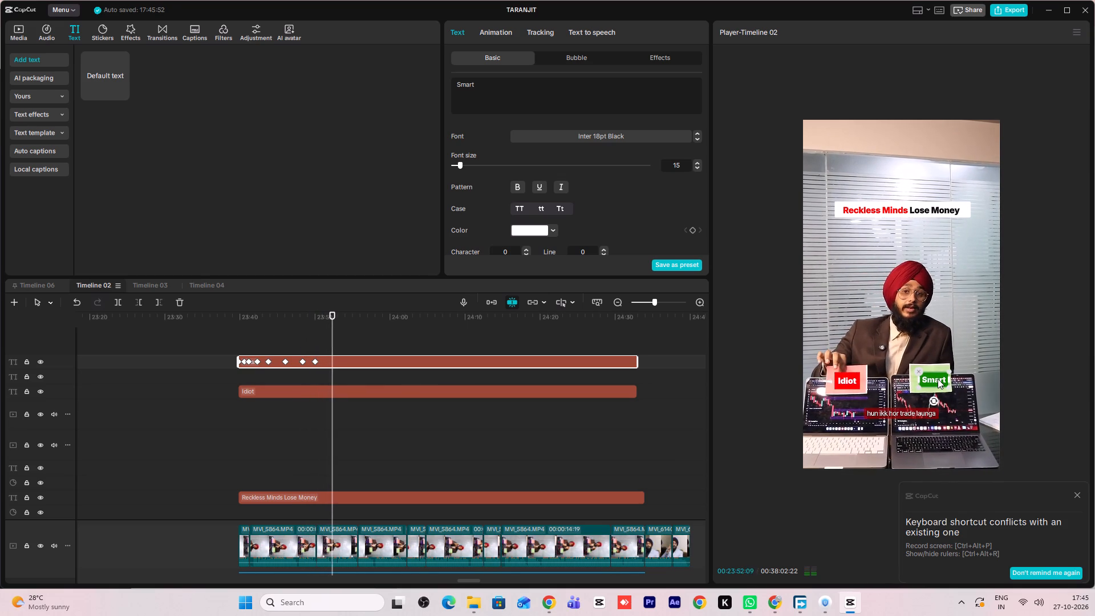
{"action": "key", "text": "space"}
{"action": "left_click", "coordinate": [938, 379]}
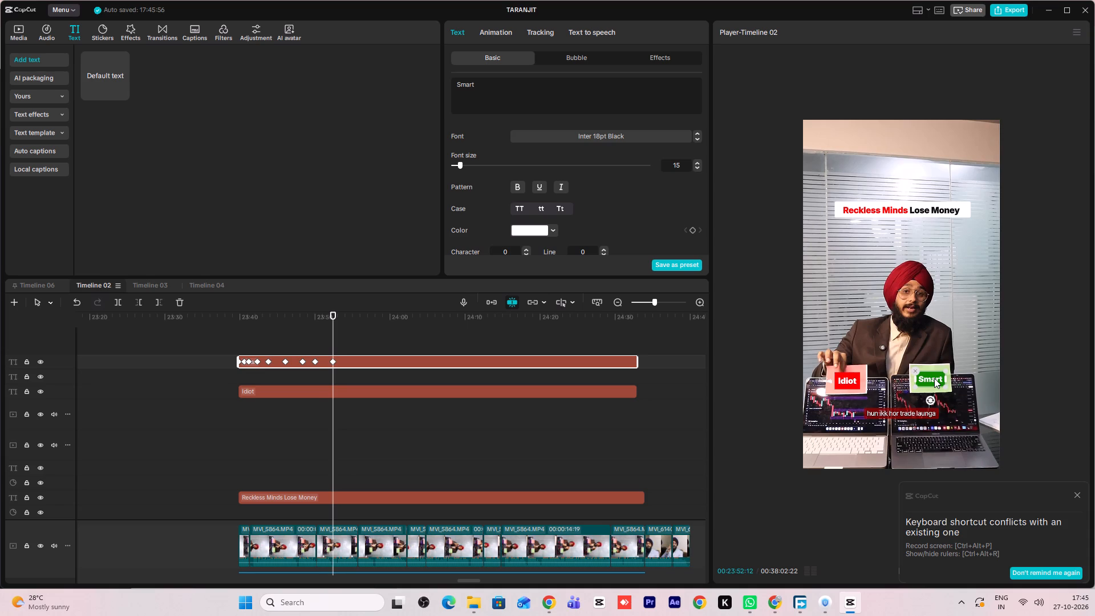
Realign the "Smart" text with the green note at 00:23:55:18 and again just after the following cut.
{"action": "key", "text": "space"}
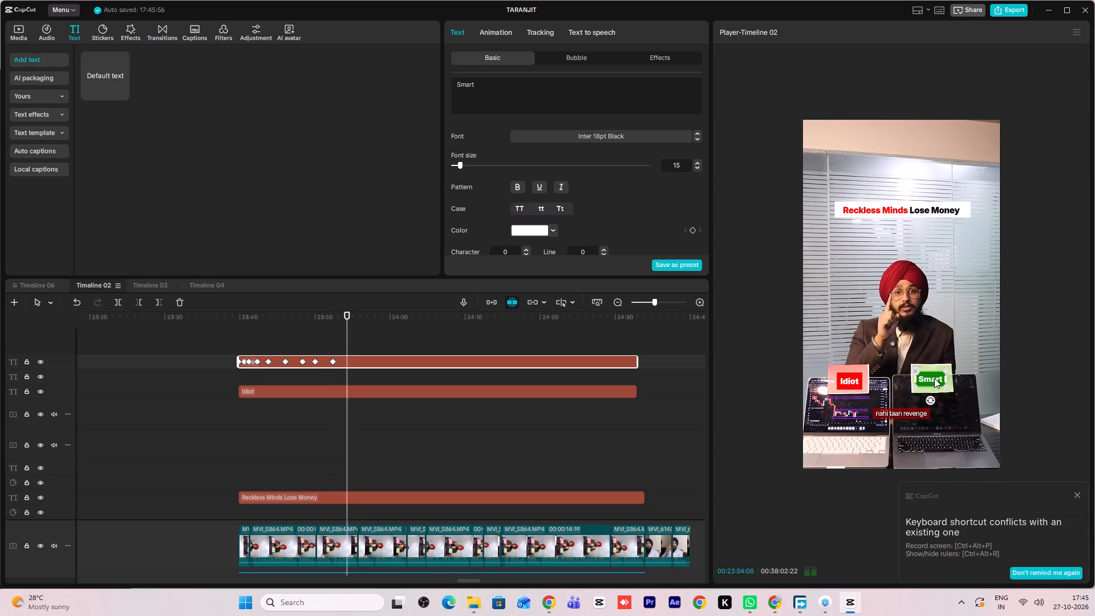
{"action": "key", "text": "space"}
{"action": "left_click", "coordinate": [934, 378]}
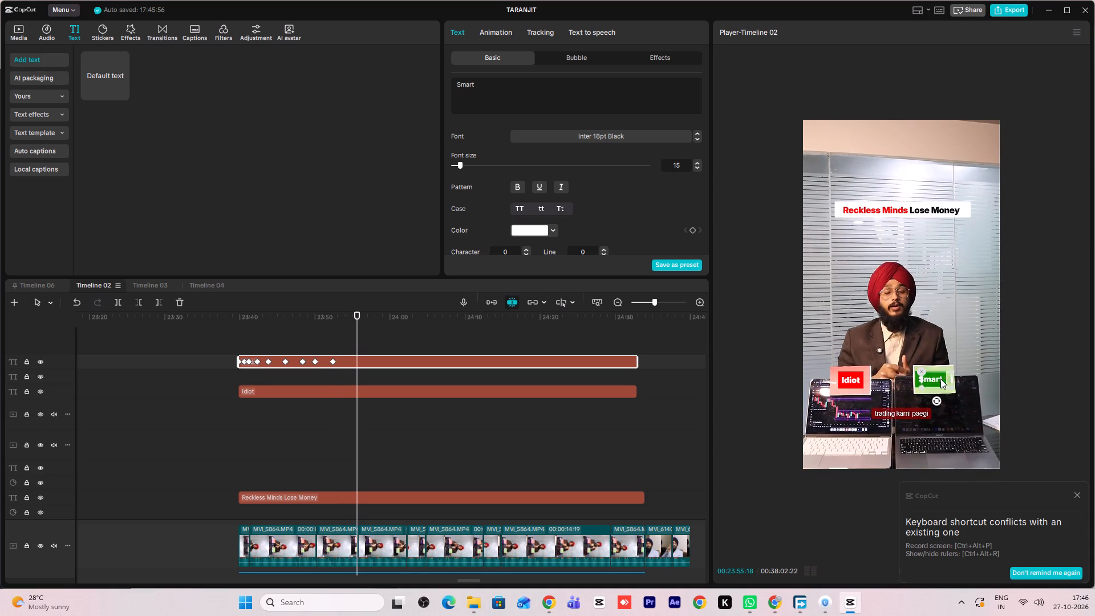
{"action": "key", "text": "space"}
{"action": "key", "text": "space"}
{"action": "left_click_drag", "start_coordinate": [937, 379], "coordinate": [943, 372]}
At 00:23:55:23, right at the cut, move the "Smart" text back onto the green note to add a position keyframe.
{"action": "left_click", "coordinate": [357, 343]}
{"action": "key", "text": "space"}
{"action": "key", "text": "space"}
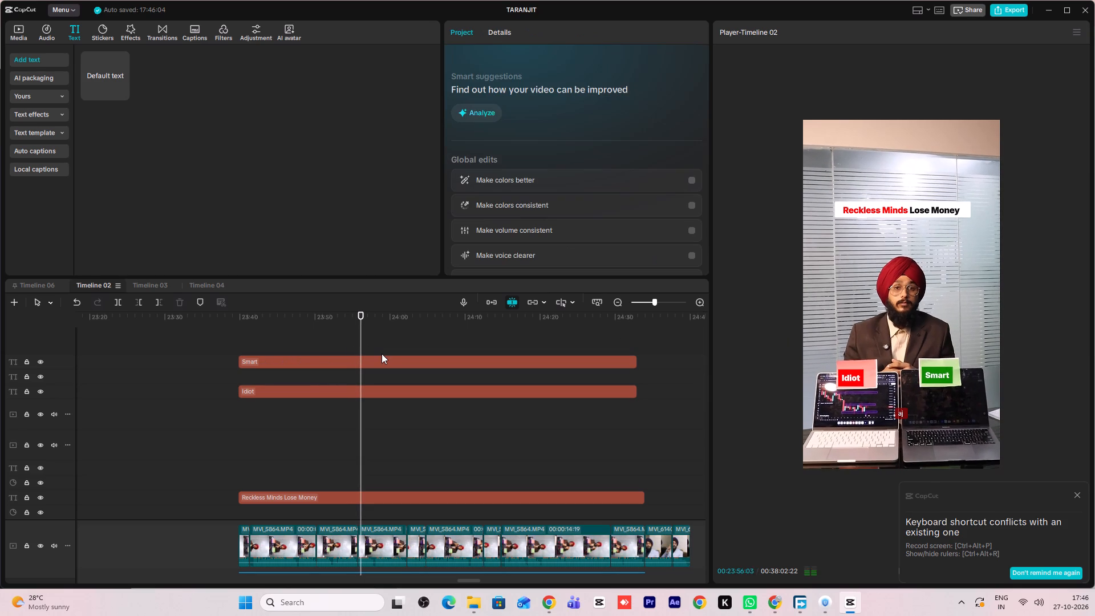
{"action": "left_click", "coordinate": [379, 354]}
{"action": "scroll", "coordinate": [415, 423], "scroll_direction": "up", "scroll_amount": 8, "text": "ctrl"}
{"action": "left_click", "coordinate": [374, 360]}
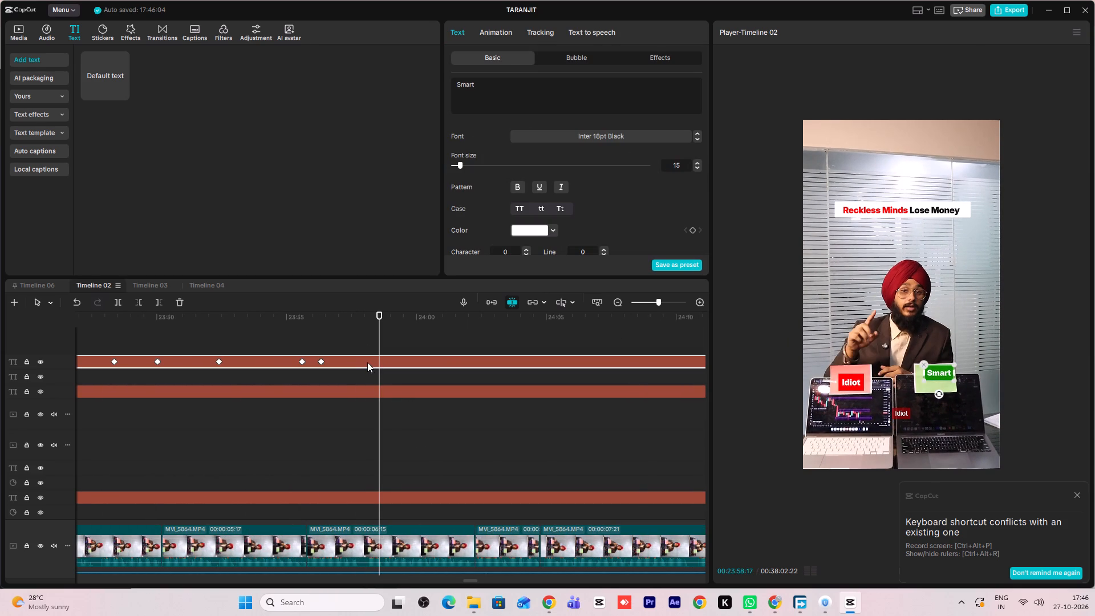
{"action": "left_click", "coordinate": [303, 325]}
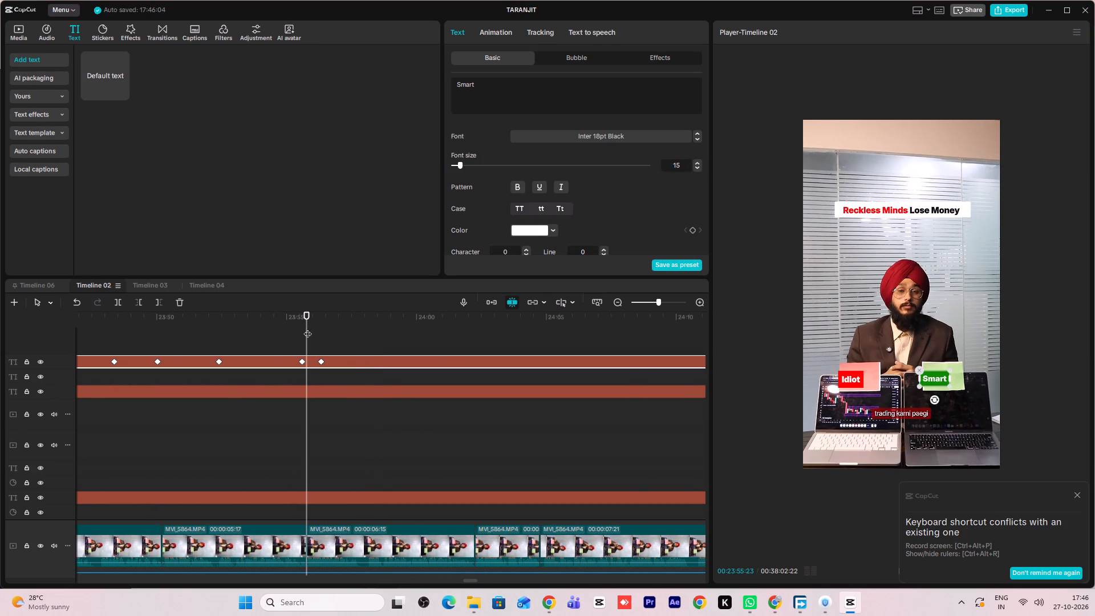
{"action": "left_click_drag", "start_coordinate": [934, 375], "coordinate": [943, 375]}
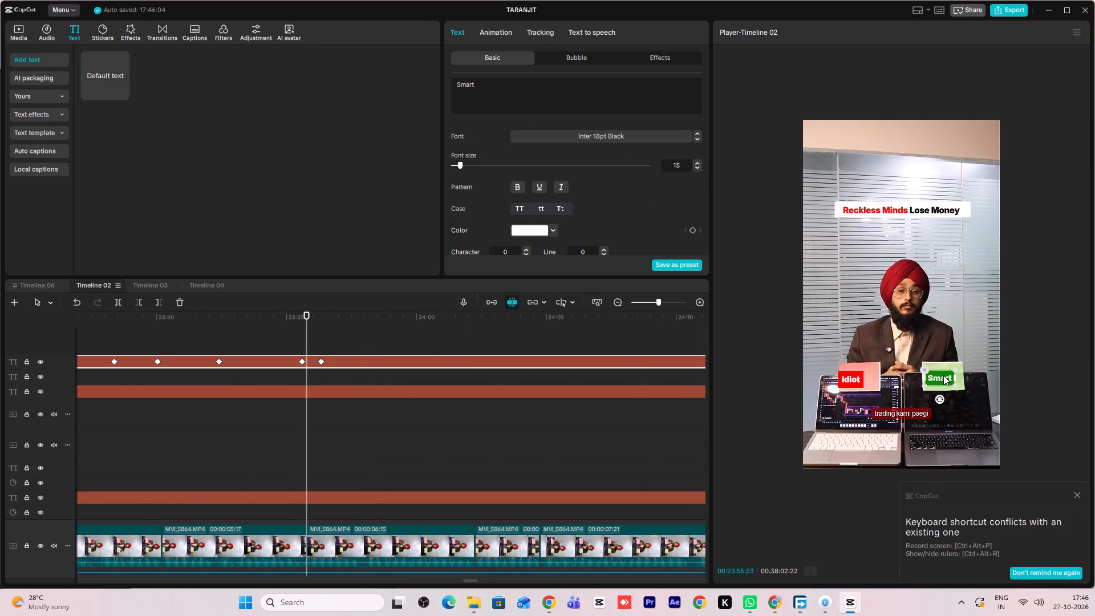
{"action": "left_click_drag", "start_coordinate": [943, 375], "coordinate": [940, 374]}
{"action": "left_click_drag", "start_coordinate": [940, 374], "coordinate": [942, 374]}
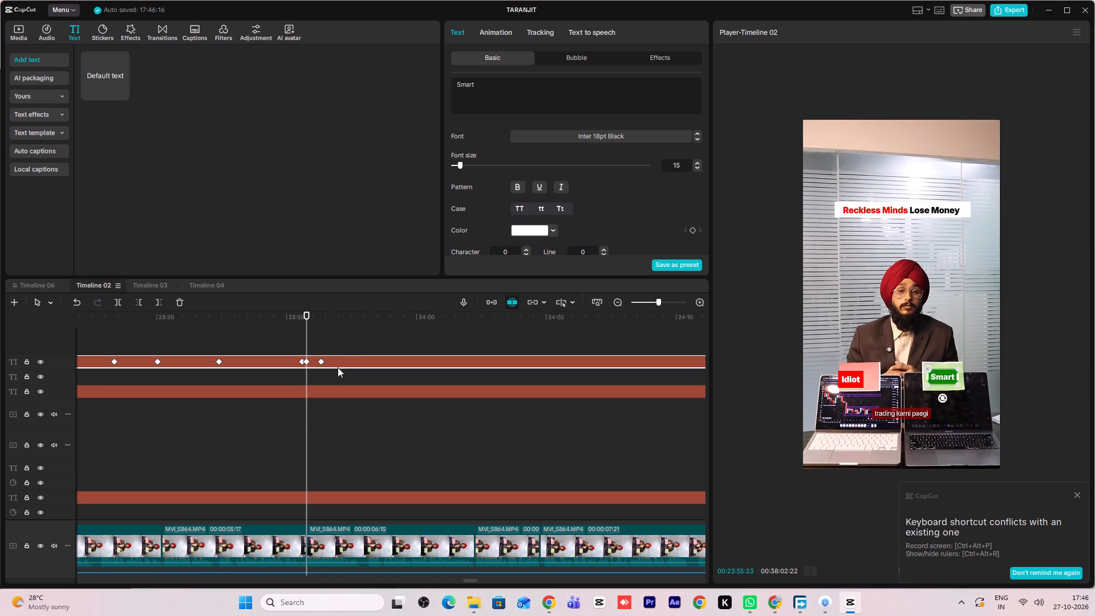
Replay the frames around the cut near 00:23:55:23 and examine how the "Smart" text follows the green note.
{"action": "left_click", "coordinate": [299, 350]}
{"action": "key", "text": "space"}
{"action": "key", "text": "space"}
{"action": "key", "text": "space"}
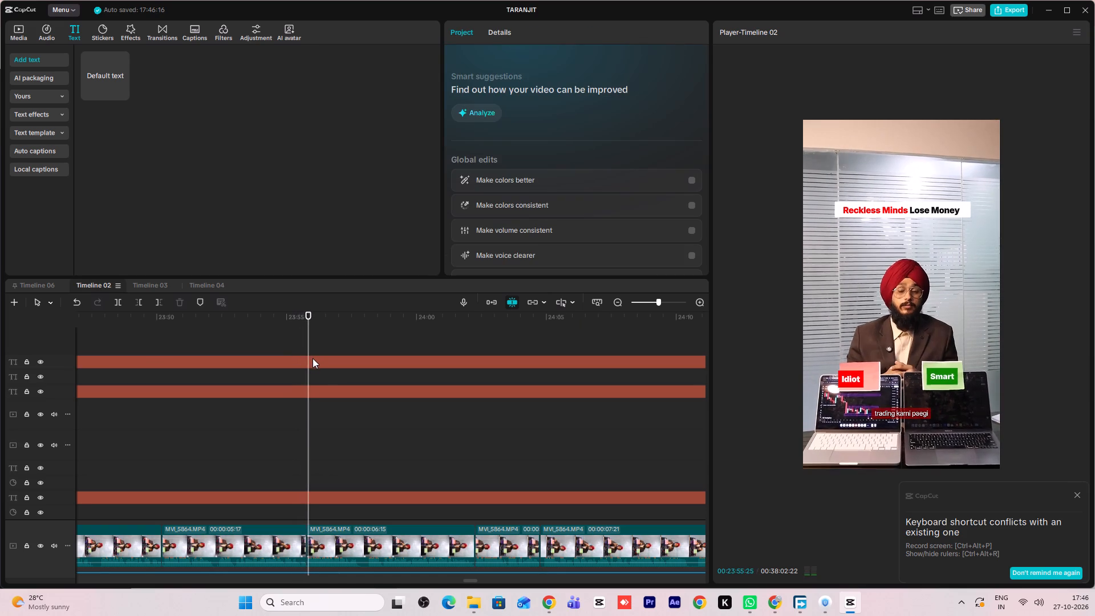
{"action": "key", "text": "space"}
{"action": "left_click", "coordinate": [313, 359]}
{"action": "scroll", "coordinate": [346, 416], "scroll_direction": "up", "scroll_amount": 7}
{"action": "left_click", "coordinate": [302, 338]}
{"action": "left_click", "coordinate": [298, 339]}
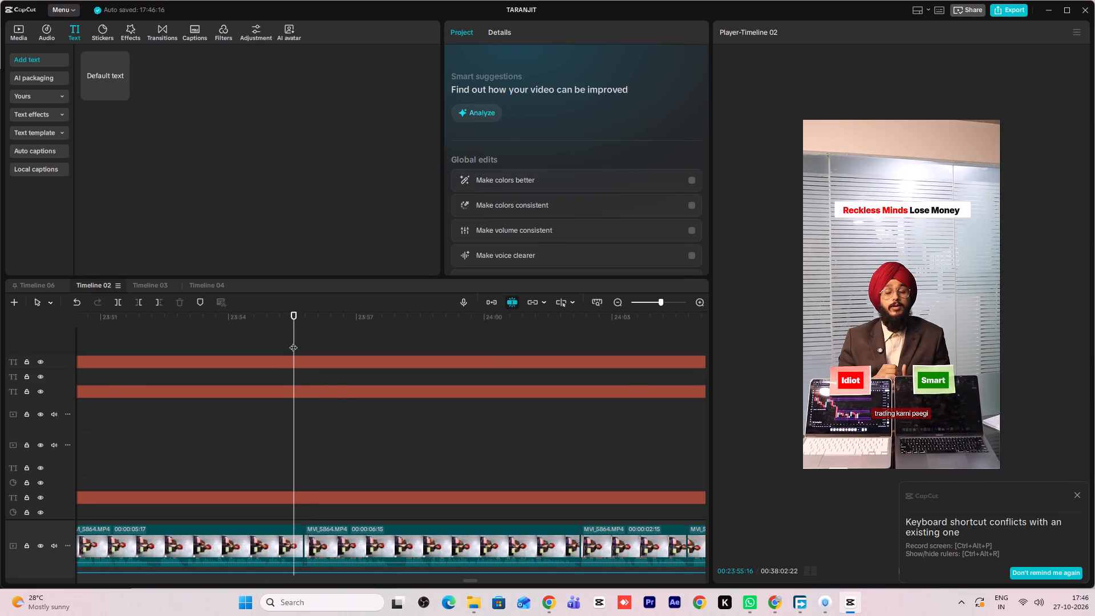
{"action": "key", "text": "space"}
{"action": "key", "text": "space"}
{"action": "scroll", "coordinate": [332, 392], "scroll_direction": "up", "scroll_amount": 4, "text": "ctrl"}
{"action": "left_click", "coordinate": [322, 362]}
{"action": "scroll", "coordinate": [321, 396], "scroll_direction": "up", "scroll_amount": 3, "text": "ctrl"}
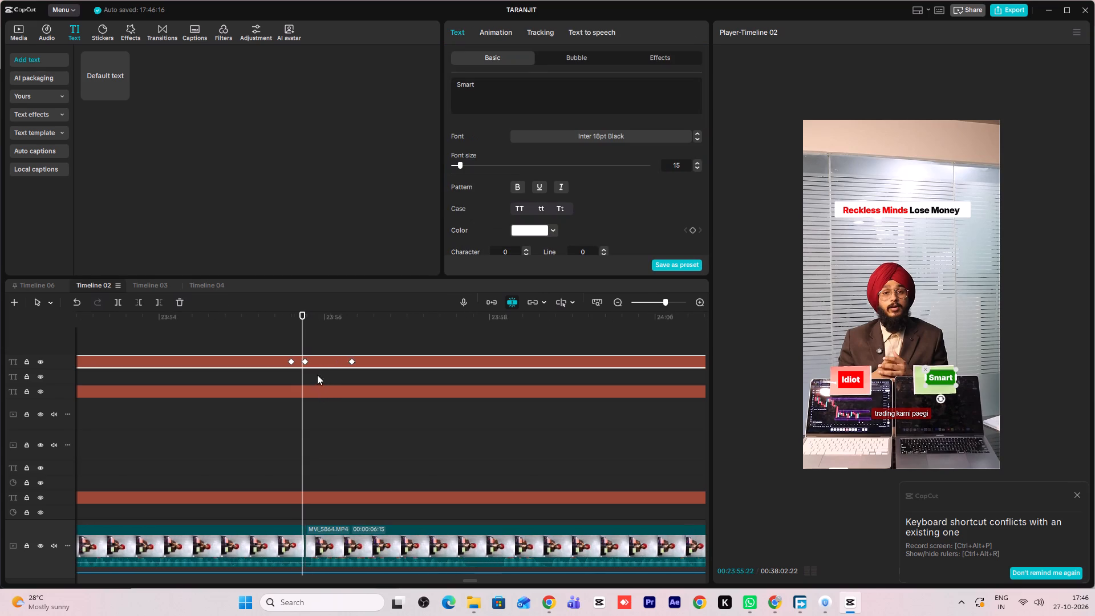
{"action": "scroll", "coordinate": [317, 375], "scroll_direction": "up", "scroll_amount": 5, "text": "ctrl"}
{"action": "key", "text": "space"}
{"action": "key", "text": "space"}
{"action": "left_click", "coordinate": [290, 340]}
{"action": "left_click_drag", "start_coordinate": [290, 340], "coordinate": [279, 341]}
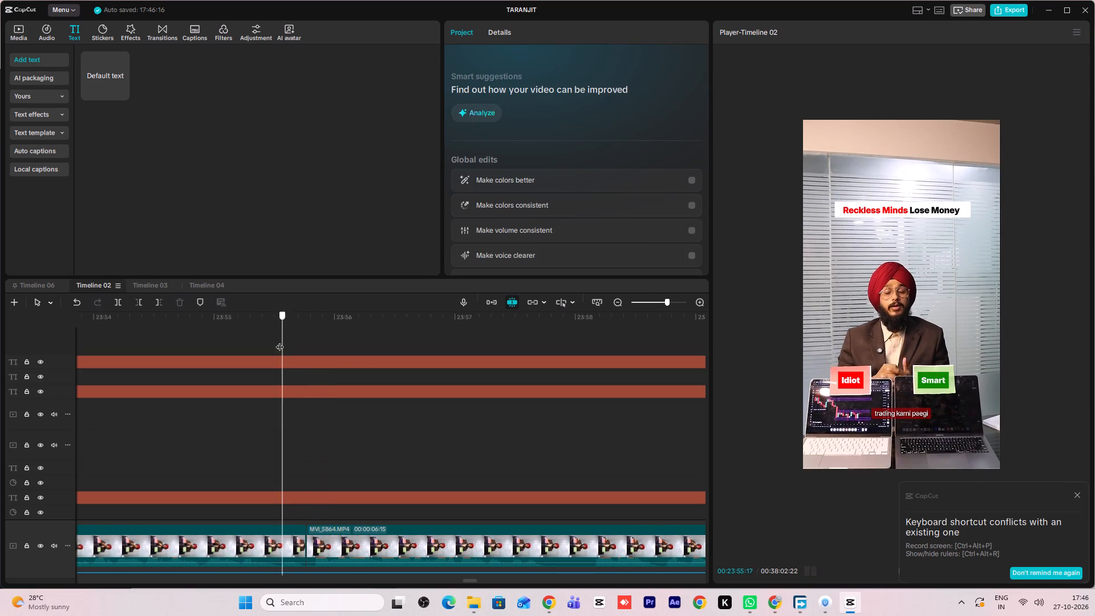
{"action": "left_click_drag", "start_coordinate": [279, 341], "coordinate": [267, 341]}
{"action": "key", "text": "space"}
{"action": "key", "text": "space"}
{"action": "scroll", "coordinate": [314, 379], "scroll_direction": "up", "scroll_amount": 4, "text": "ctrl"}
{"action": "double_click", "coordinate": [295, 335]}
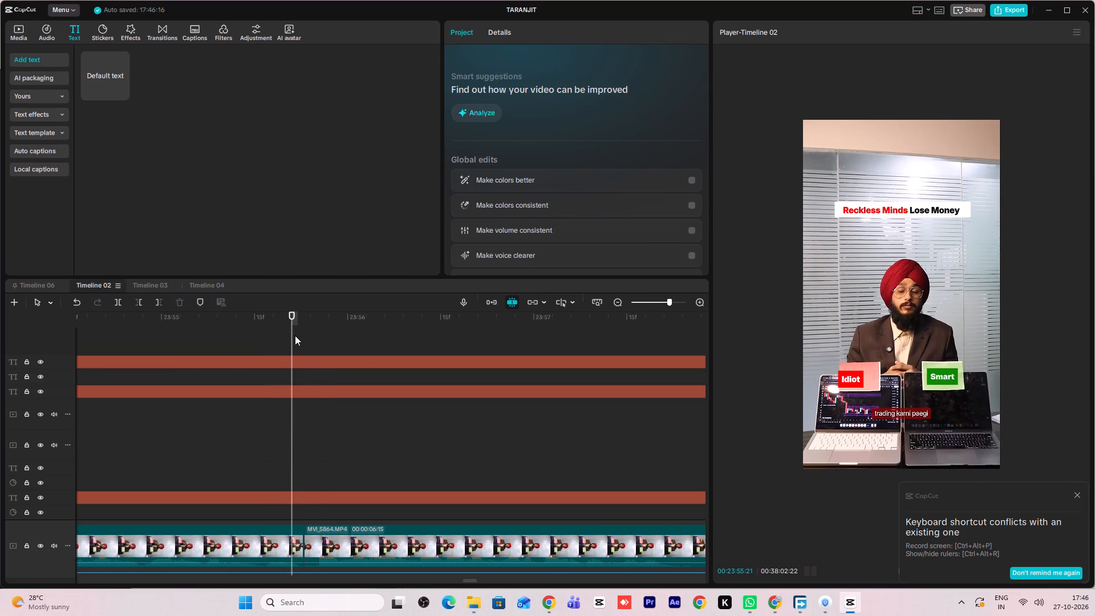
Realign the "Smart" text with the green note at 00:23:55:20 and 00:23:55:22, just before the cut.
{"action": "left_click", "coordinate": [307, 363]}
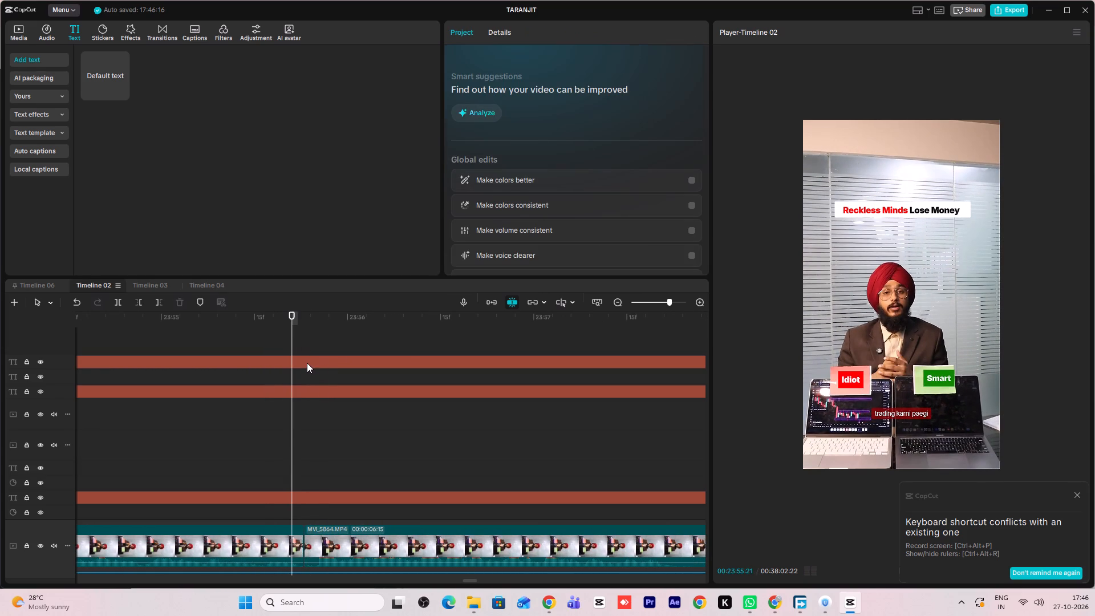
{"action": "key", "text": "Left"}
{"action": "key", "text": "Left"}
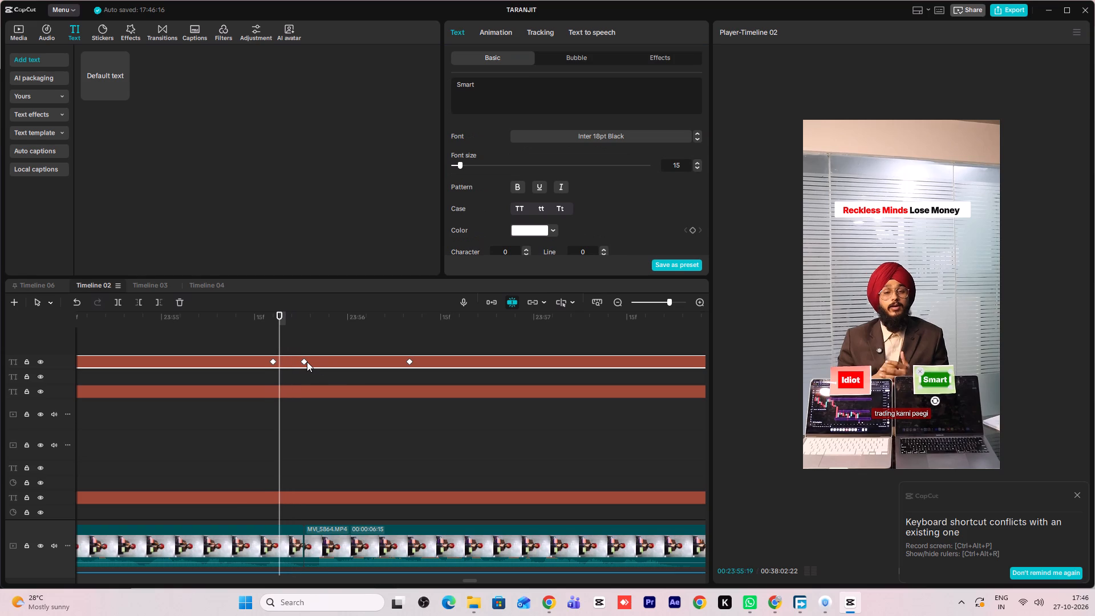
{"action": "key", "text": "Left"}
{"action": "key", "text": "Right"}
{"action": "key", "text": "Right"}
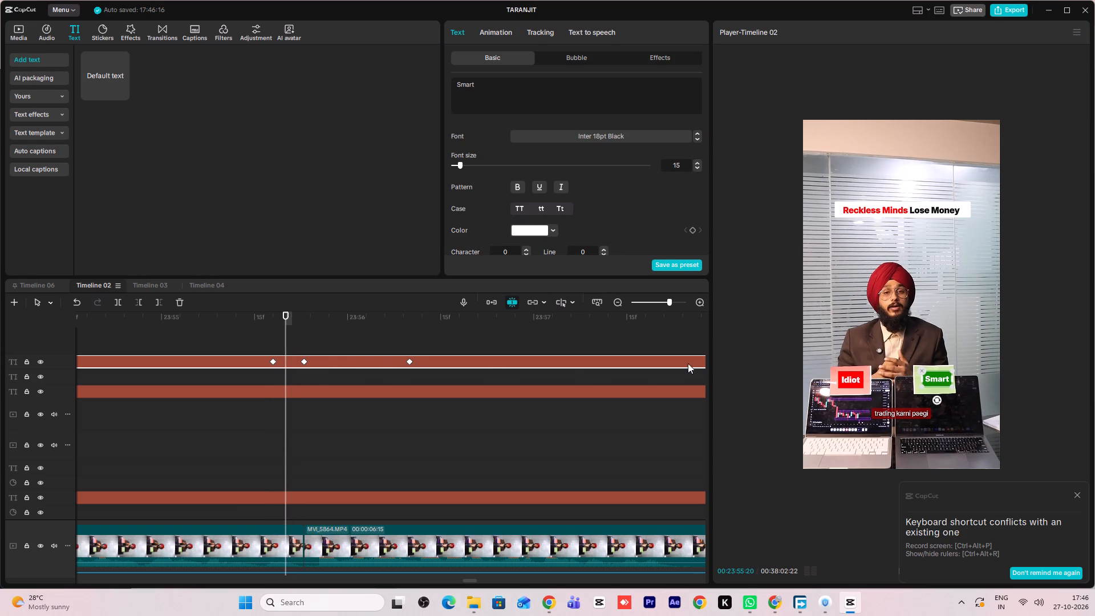
{"action": "left_click", "coordinate": [943, 376]}
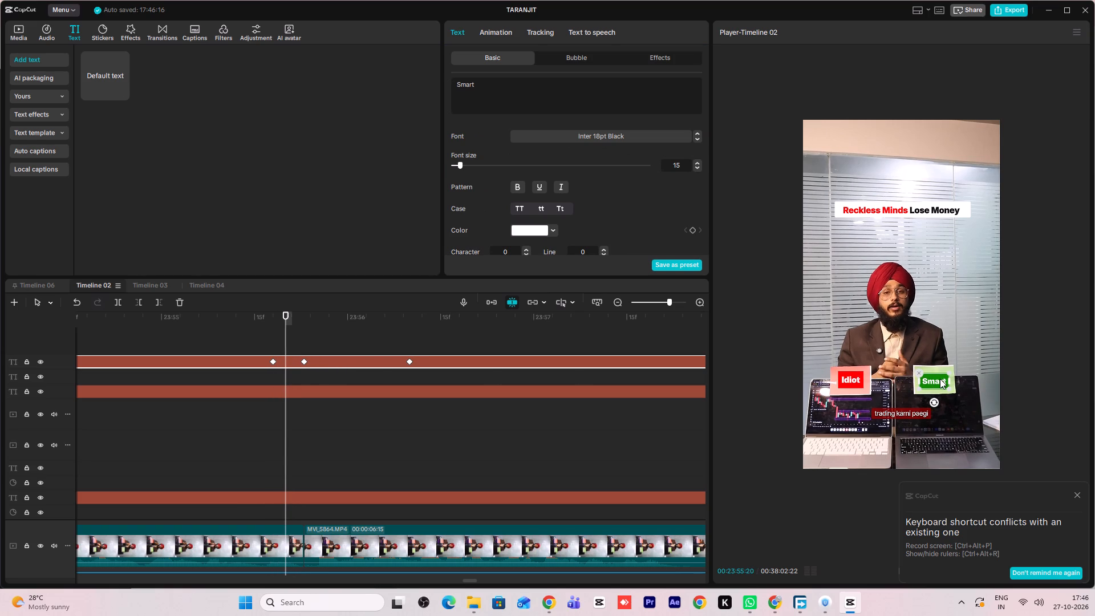
{"action": "key", "text": "Right"}
{"action": "key", "text": "Right"}
{"action": "left_click_drag", "start_coordinate": [940, 378], "coordinate": [937, 379]}
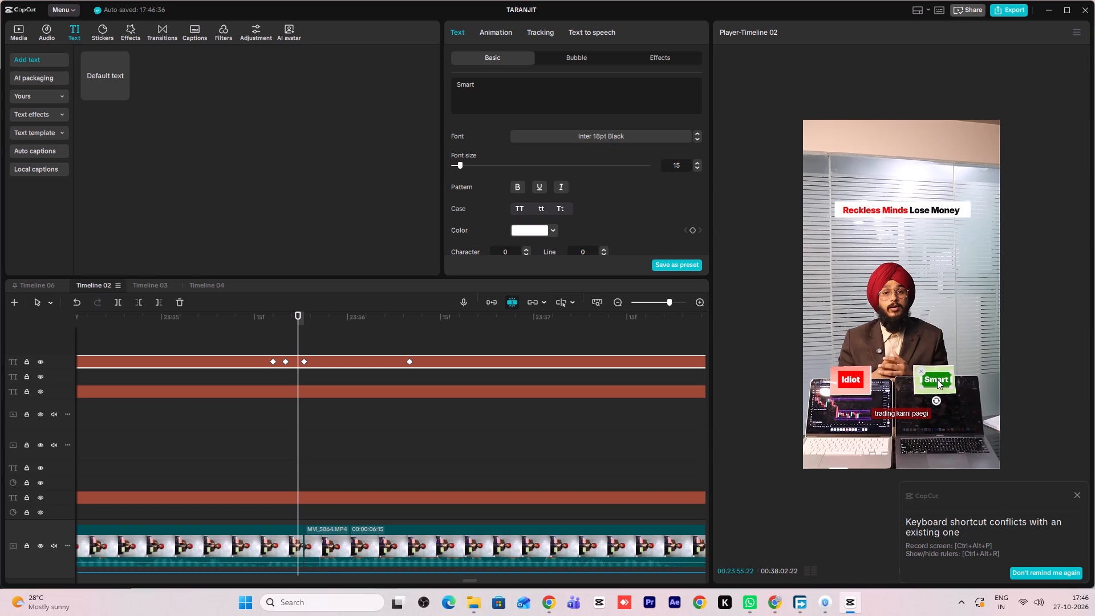
{"action": "left_click_drag", "start_coordinate": [937, 379], "coordinate": [934, 379]}
{"action": "key", "text": "Right"}
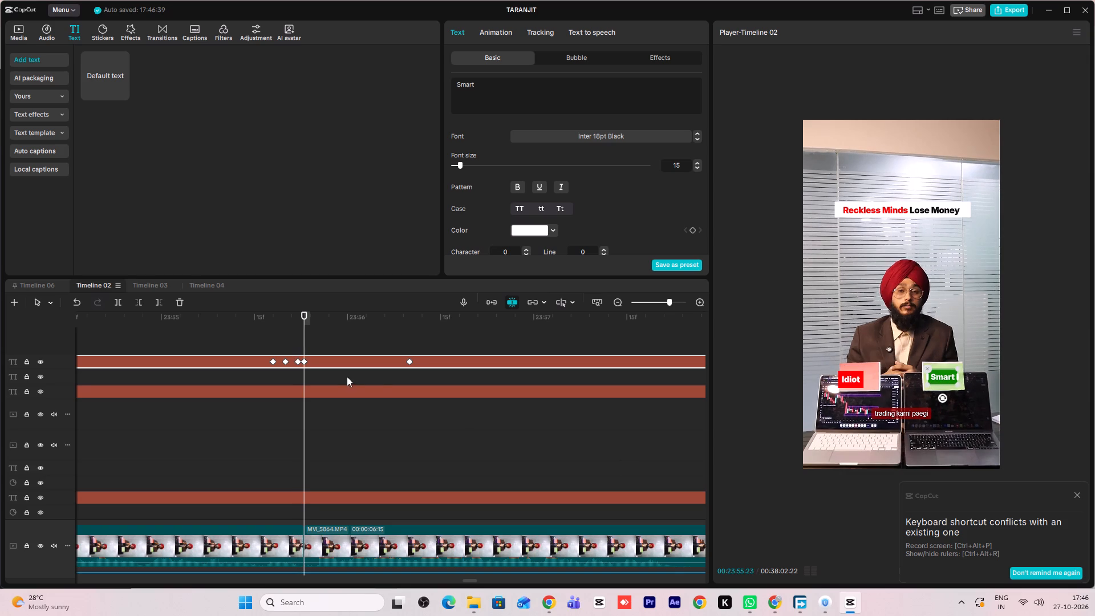
Replay and scrub the footage around the cut up to about 00:23:57, examining how the "Smart" text follows the green note.
{"action": "left_click", "coordinate": [250, 335]}
{"action": "key", "text": "space"}
{"action": "scroll", "coordinate": [378, 389], "scroll_direction": "down", "scroll_amount": 3, "text": "ctrl"}
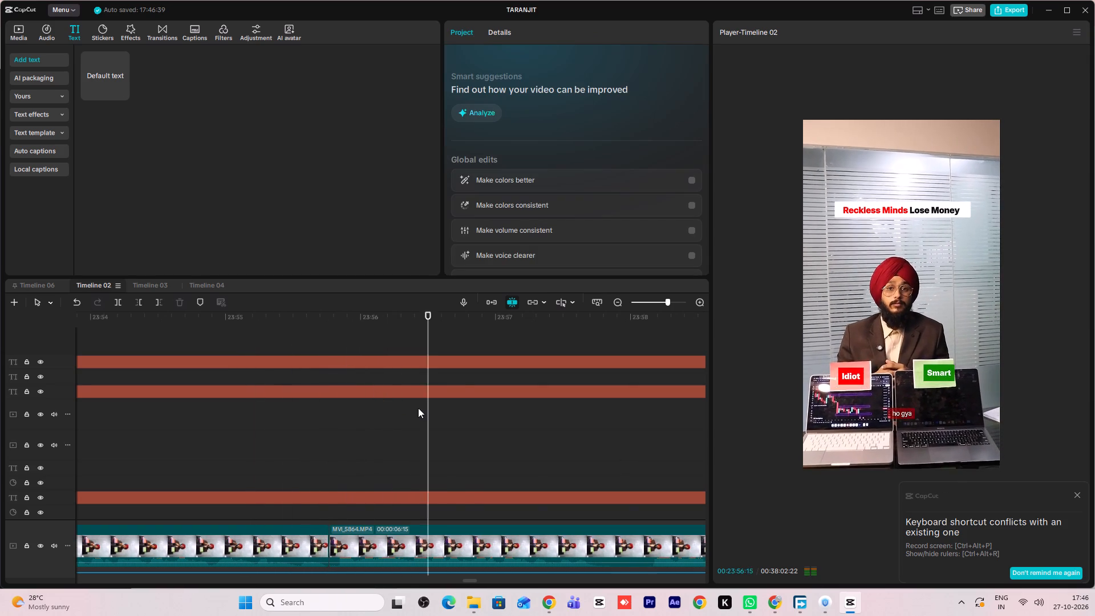
{"action": "left_click_drag", "start_coordinate": [453, 432], "coordinate": [459, 435]}
{"action": "key", "text": "space"}
{"action": "scroll", "coordinate": [419, 419], "scroll_direction": "up", "scroll_amount": 5, "text": "ctrl"}
{"action": "left_click", "coordinate": [372, 349]}
{"action": "left_click_drag", "start_coordinate": [372, 349], "coordinate": [341, 346]}
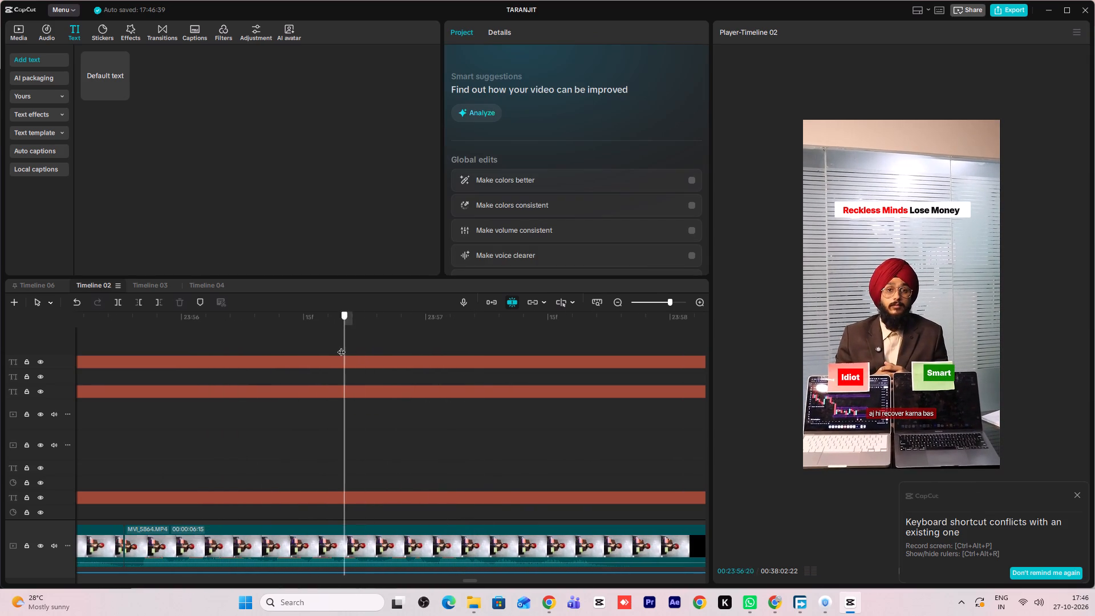
{"action": "left_click_drag", "start_coordinate": [341, 346], "coordinate": [335, 346]}
{"action": "left_click", "coordinate": [347, 363]}
{"action": "left_click", "coordinate": [274, 338]}
{"action": "left_click_drag", "start_coordinate": [274, 338], "coordinate": [244, 339]}
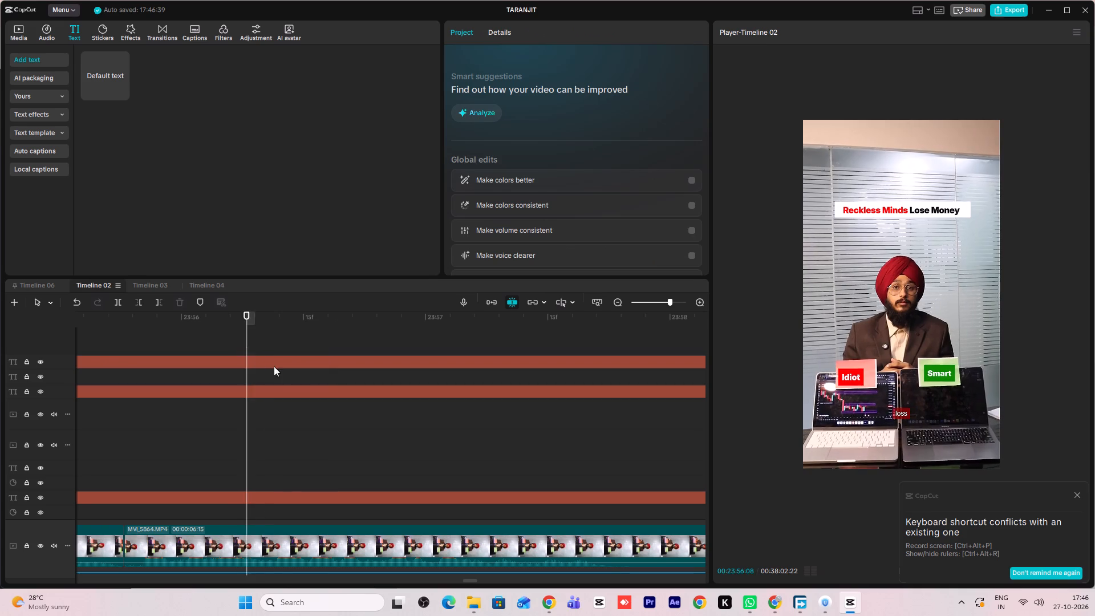
{"action": "key", "text": "space"}
{"action": "key", "text": "space"}
{"action": "left_click", "coordinate": [281, 365]}
{"action": "left_click", "coordinate": [255, 337]}
{"action": "left_click_drag", "start_coordinate": [254, 337], "coordinate": [156, 337]}
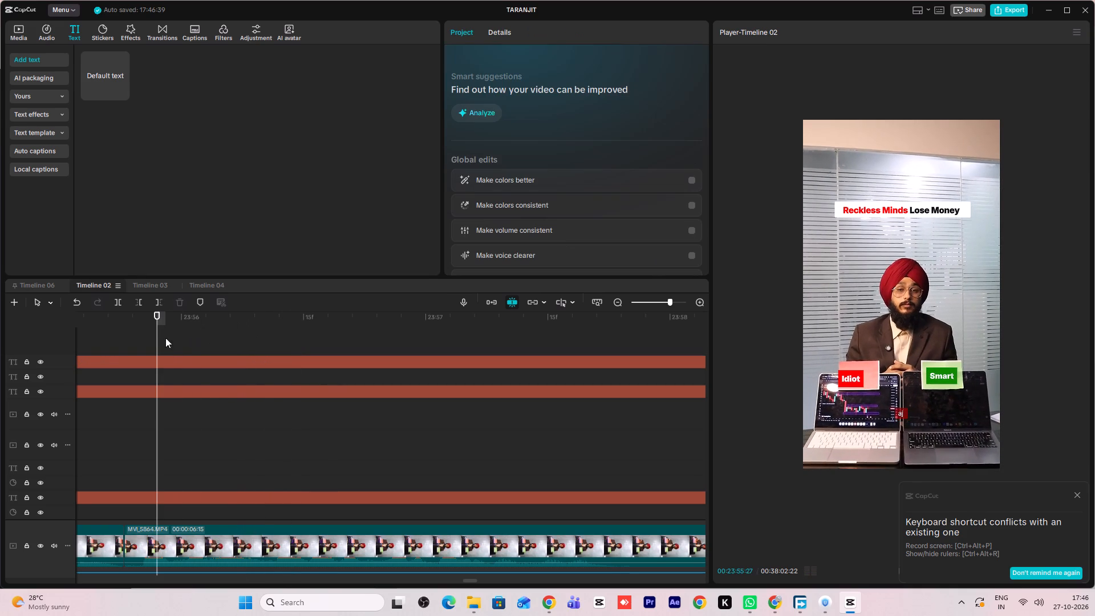
{"action": "left_click", "coordinate": [145, 331]}
{"action": "left_click_drag", "start_coordinate": [145, 331], "coordinate": [123, 335]}
{"action": "left_click", "coordinate": [159, 368]}
{"action": "scroll", "coordinate": [261, 403], "scroll_direction": "down", "scroll_amount": 4, "text": "ctrl"}
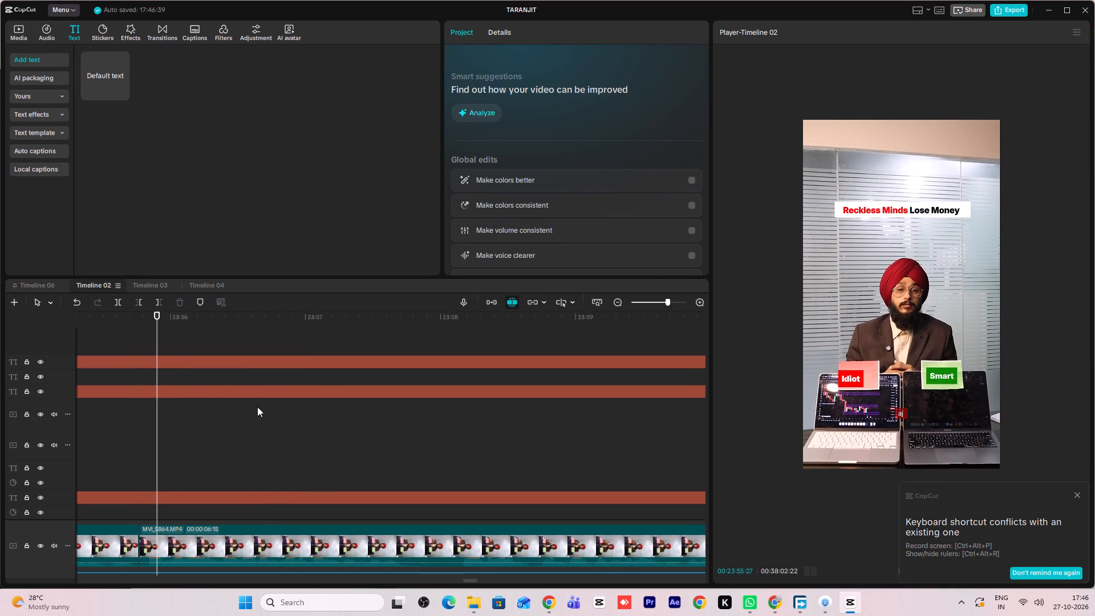
{"action": "scroll", "coordinate": [257, 407], "scroll_direction": "down", "scroll_amount": 6, "text": "ctrl"}
Realign the "Smart" text with the green note at 00:23:56:13 and again at 00:23:56:26.
{"action": "left_click", "coordinate": [136, 346]}
{"action": "left_click", "coordinate": [152, 363]}
{"action": "key", "text": "space"}
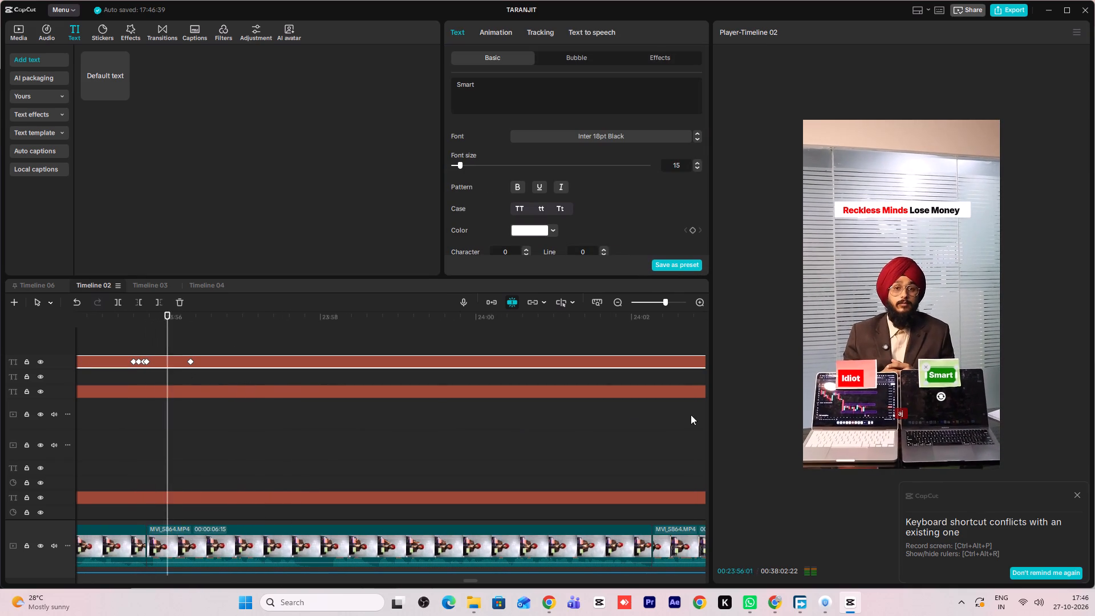
{"action": "key", "text": "space"}
{"action": "key", "text": "space"}
{"action": "key", "text": "space"}
{"action": "left_click_drag", "start_coordinate": [943, 372], "coordinate": [938, 371]}
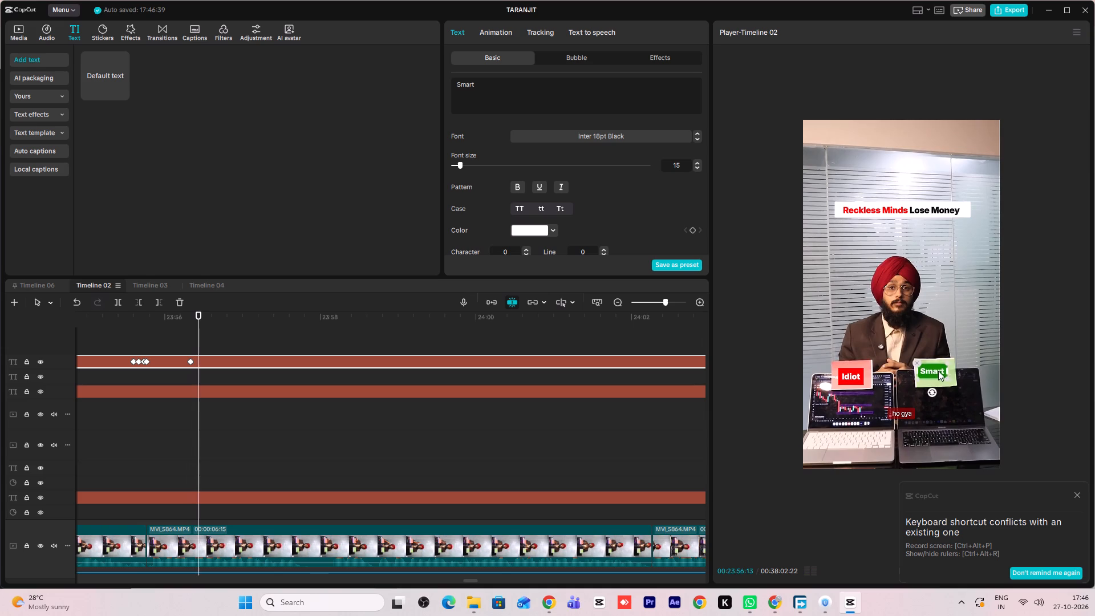
{"action": "left_click_drag", "start_coordinate": [938, 371], "coordinate": [938, 371]}
{"action": "key", "text": "space"}
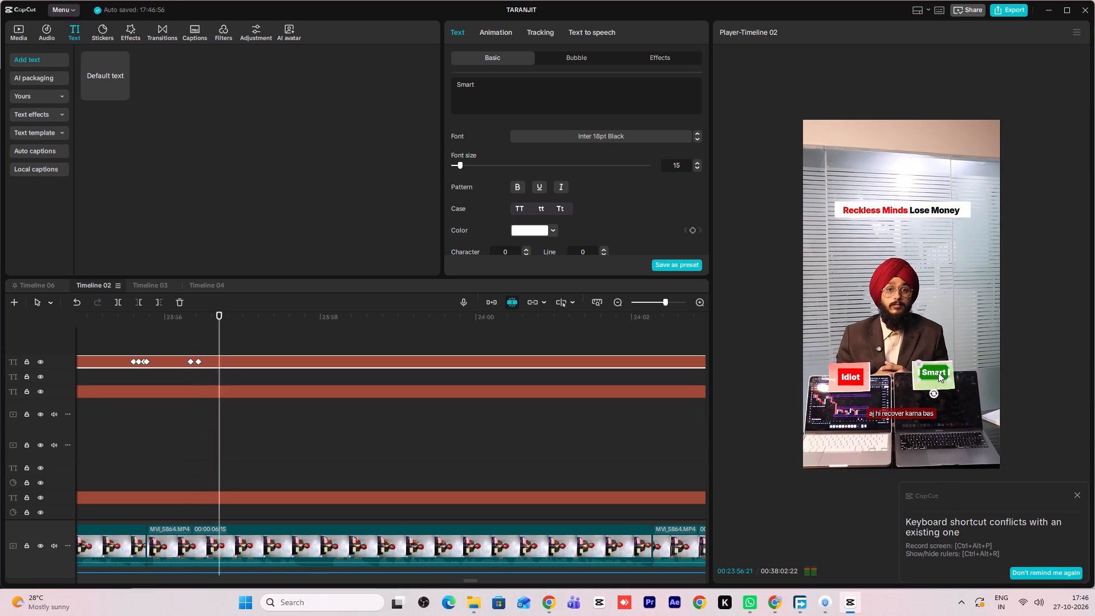
{"action": "key", "text": "space"}
{"action": "left_click_drag", "start_coordinate": [938, 372], "coordinate": [937, 378]}
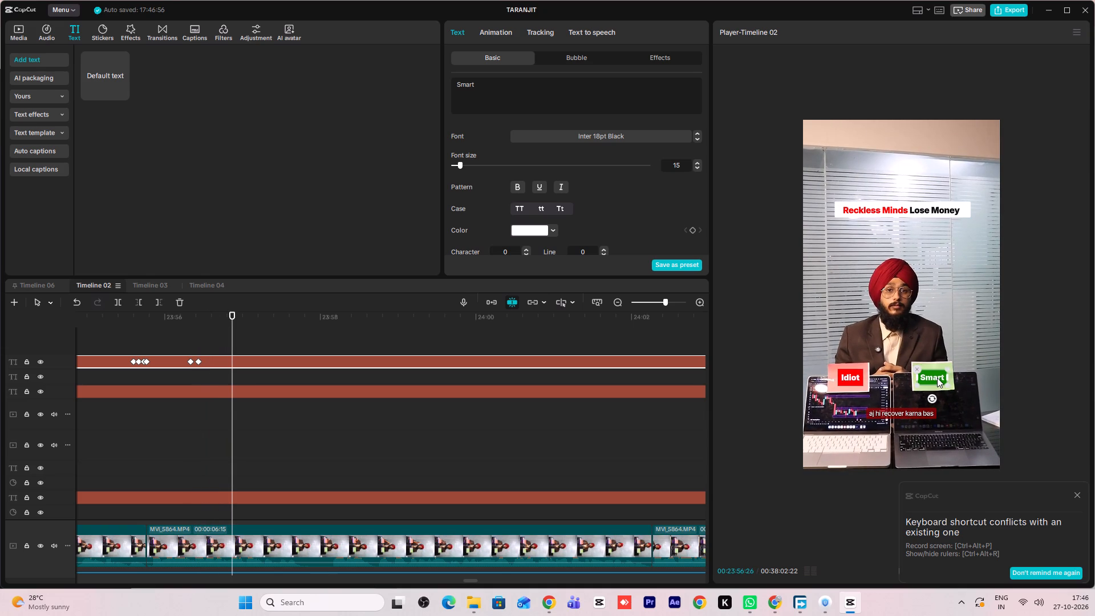
{"action": "left_click_drag", "start_coordinate": [937, 378], "coordinate": [938, 378]}
Play onward and realign the "Smart" text with the green note at about 00:23:59:06 and at 00:24:00:01.
{"action": "key", "text": "space"}
{"action": "key", "text": "space"}
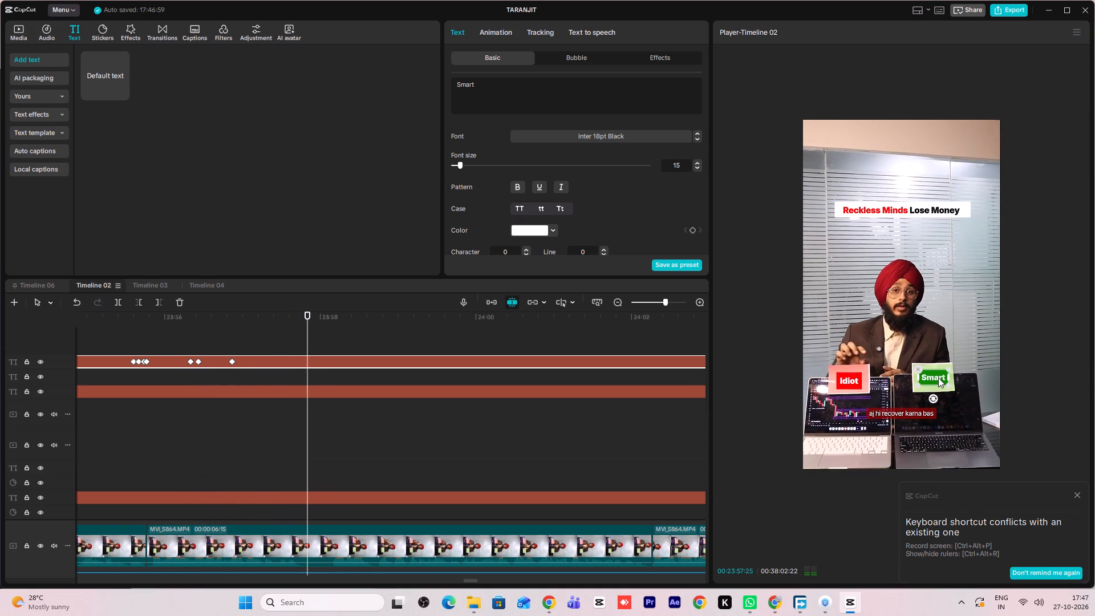
{"action": "key", "text": "space"}
{"action": "key", "text": "space"}
{"action": "key", "text": "space"}
{"action": "key", "text": "space"}
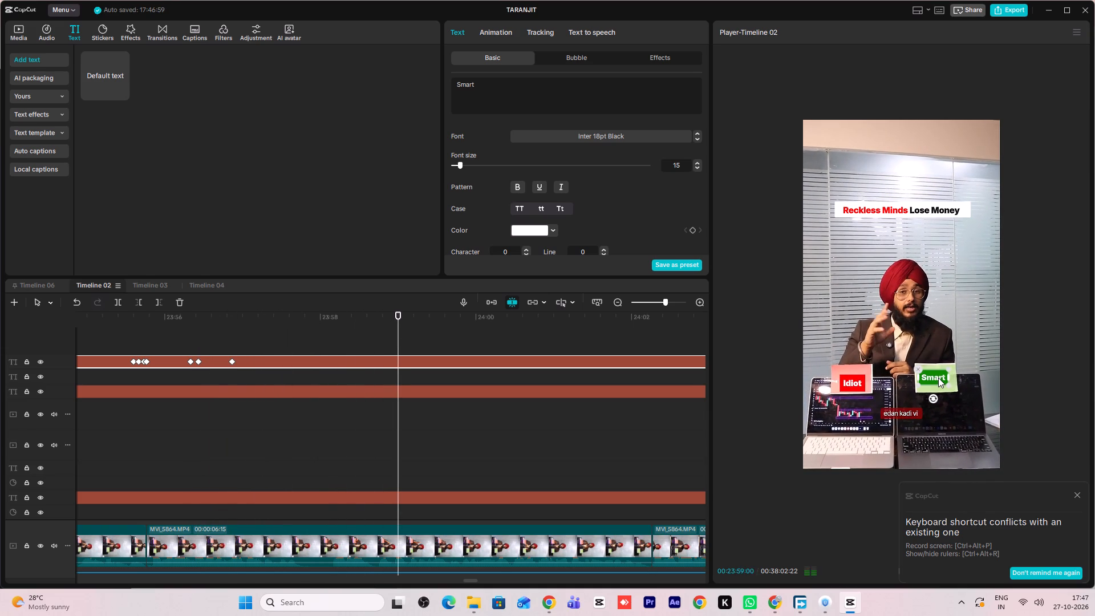
{"action": "key", "text": "space"}
{"action": "key", "text": "space"}
{"action": "left_click_drag", "start_coordinate": [938, 378], "coordinate": [943, 378]}
{"action": "key", "text": "space"}
{"action": "key", "text": "space"}
{"action": "left_click_drag", "start_coordinate": [942, 377], "coordinate": [944, 381]}
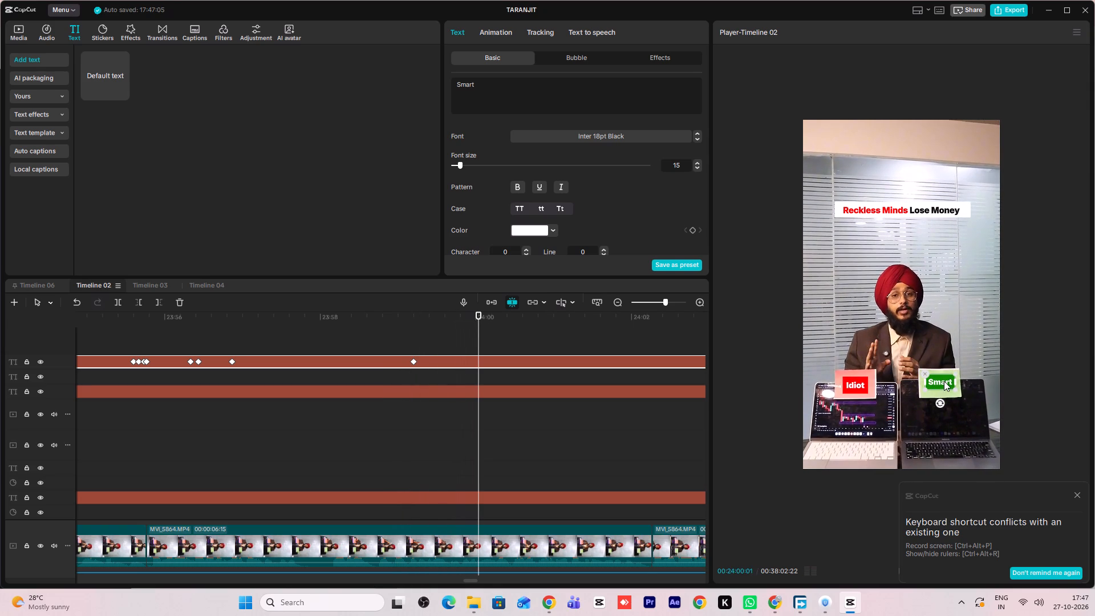
{"action": "left_click_drag", "start_coordinate": [944, 381], "coordinate": [944, 383]}
Realign the "Smart" text with the green note at about 00:24:01:04 and about 00:24:02:04.
{"action": "key", "text": "space"}
{"action": "key", "text": "space"}
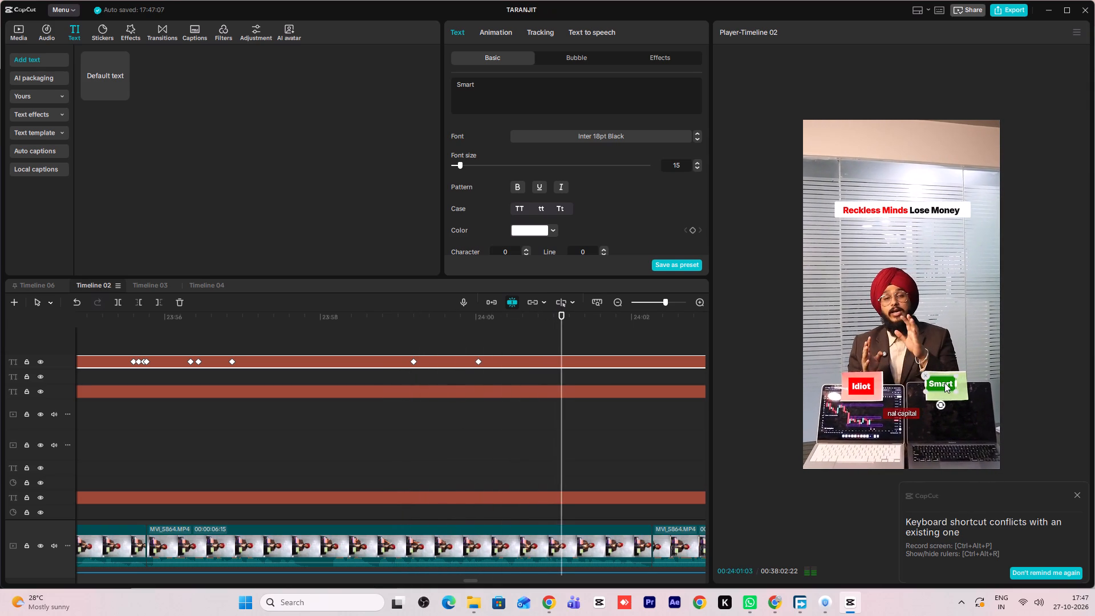
{"action": "left_click_drag", "start_coordinate": [944, 383], "coordinate": [951, 386]}
{"action": "key", "text": "space"}
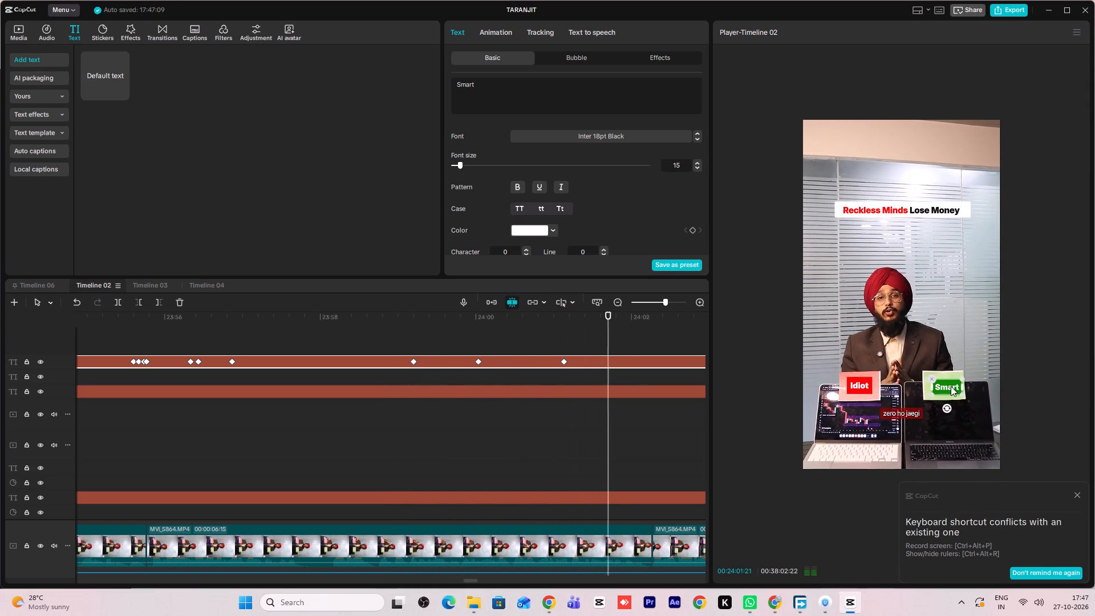
{"action": "key", "text": "space"}
{"action": "left_click_drag", "start_coordinate": [951, 386], "coordinate": [946, 383]}
After the following cut, at 00:24:02:24, move the "Smart" text up onto the green note.
{"action": "key", "text": "space"}
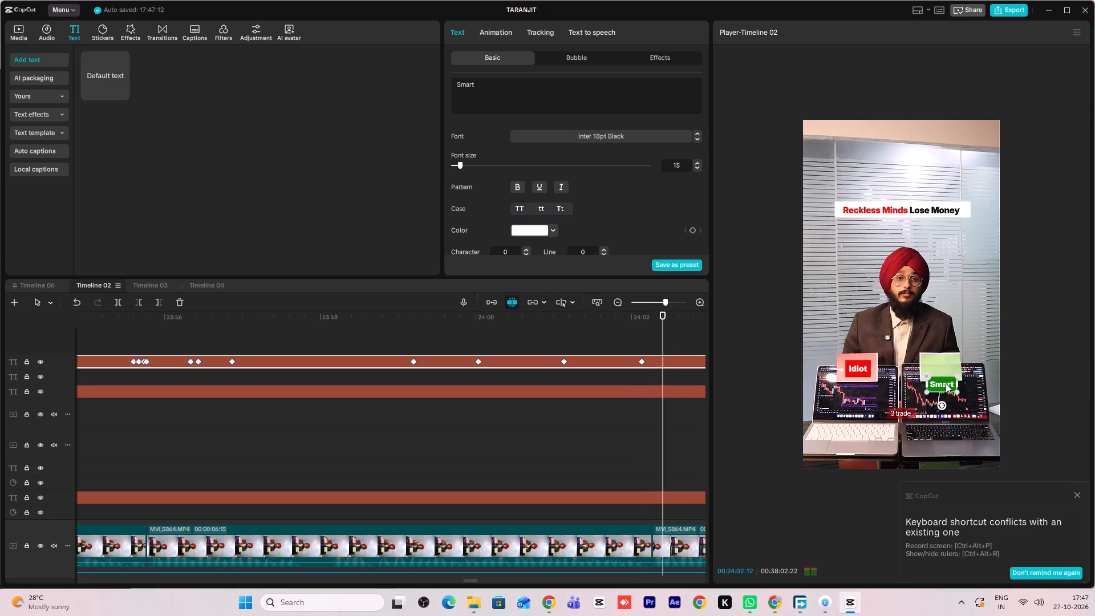
{"action": "key", "text": "space"}
{"action": "left_click_drag", "start_coordinate": [945, 383], "coordinate": [948, 370]}
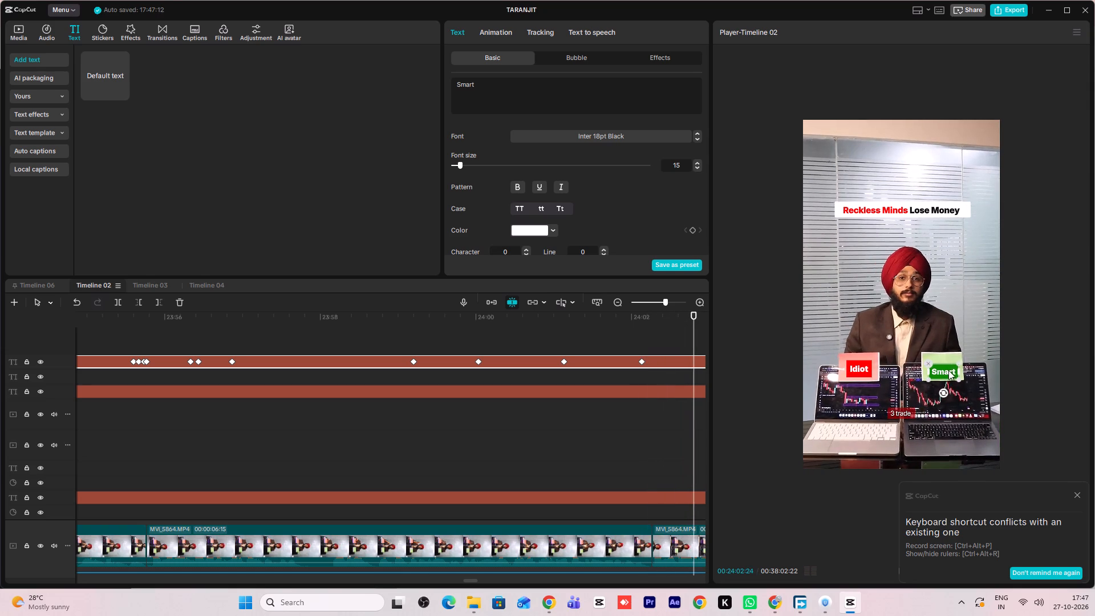
{"action": "left_click_drag", "start_coordinate": [948, 370], "coordinate": [948, 366]}
{"action": "left_click", "coordinate": [948, 366]}
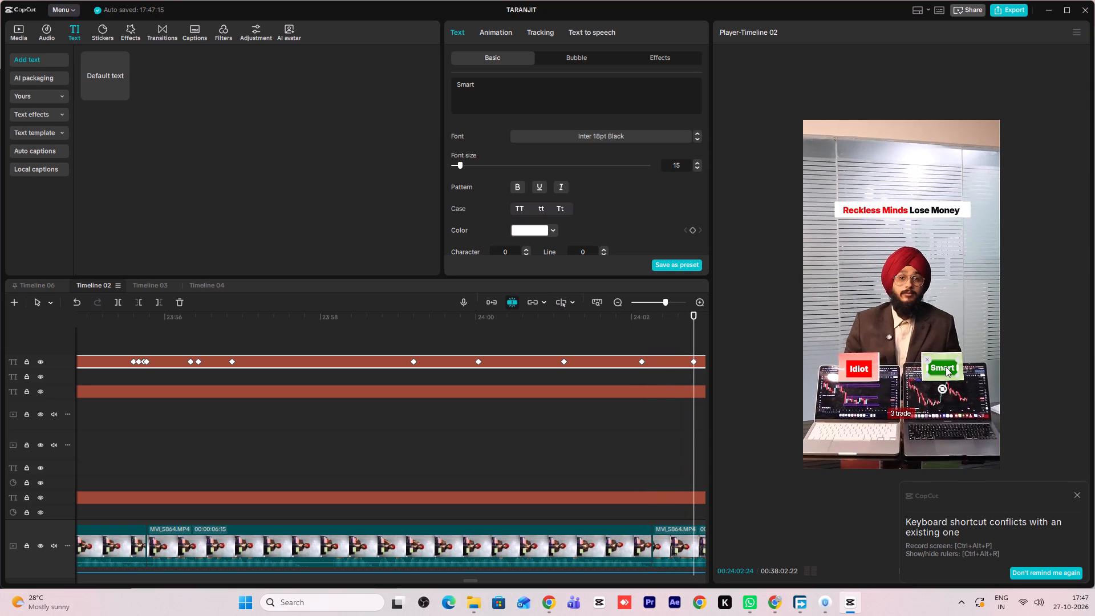
Step back toward the cut and realign the "Smart" text with the green note at 00:24:02:18 and 00:24:02:12.
{"action": "key", "text": "Left"}
{"action": "key", "text": "Left"}
{"action": "key", "text": "Left"}
{"action": "key", "text": "Left"}
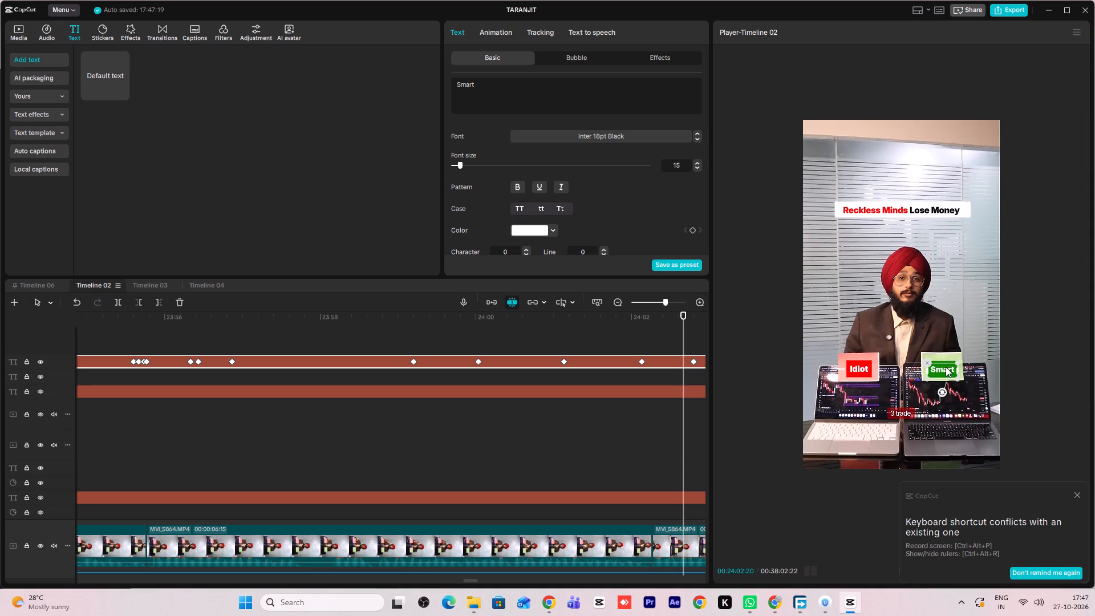
{"action": "key", "text": "Left"}
{"action": "key", "text": "Left"}
{"action": "left_click_drag", "start_coordinate": [940, 371], "coordinate": [941, 366]}
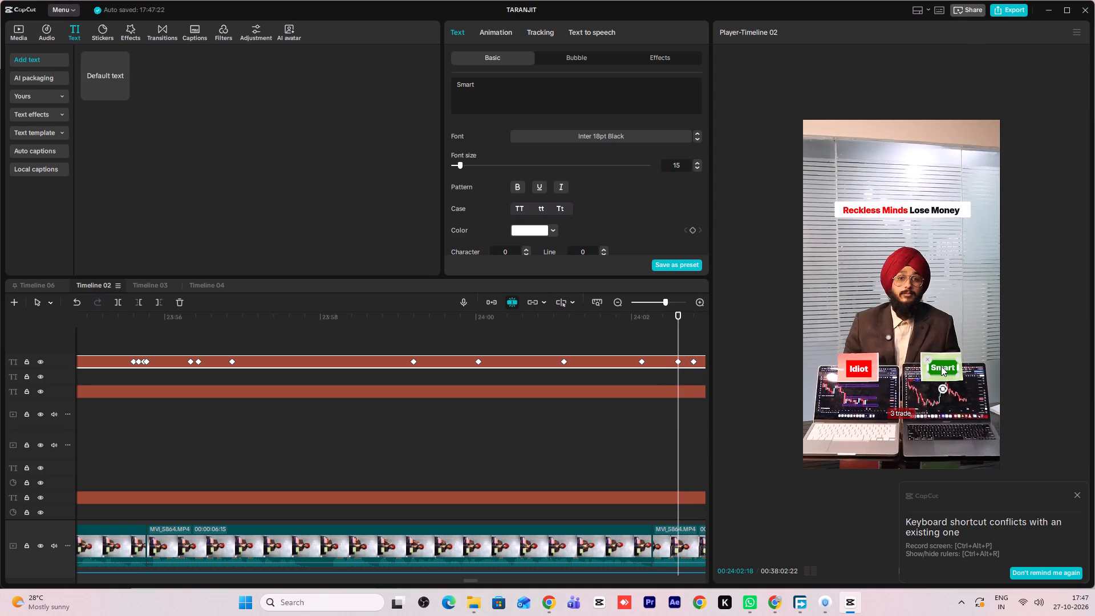
{"action": "key", "text": "Left"}
{"action": "key", "text": "Left"}
{"action": "key", "text": "Left"}
{"action": "key", "text": "Left"}
{"action": "key", "text": "Left"}
{"action": "key", "text": "Left"}
{"action": "left_click_drag", "start_coordinate": [943, 372], "coordinate": [940, 365]}
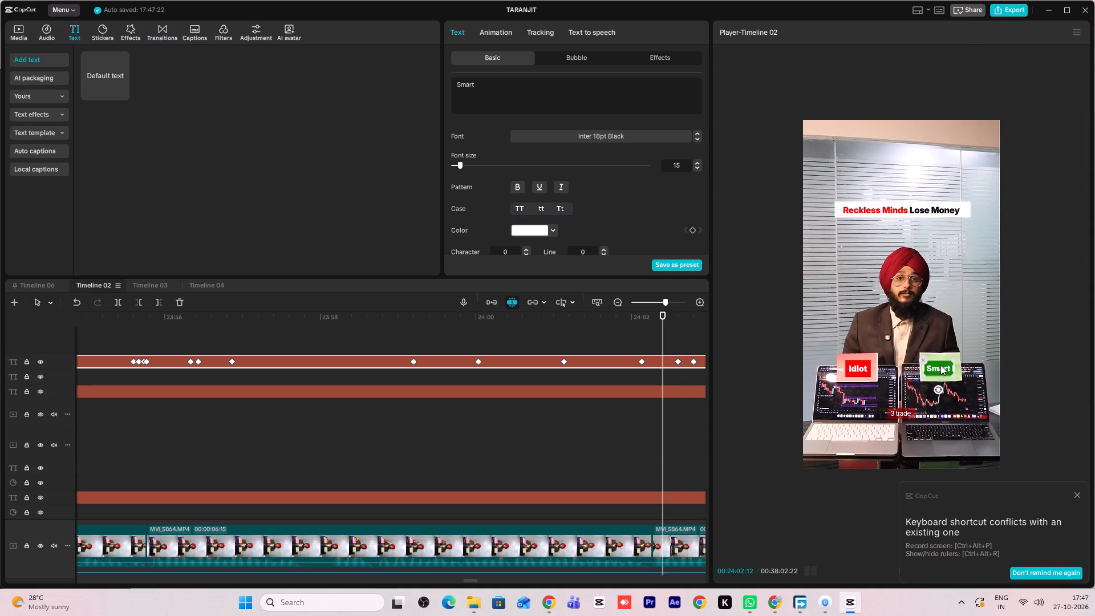
{"action": "left_click_drag", "start_coordinate": [940, 365], "coordinate": [943, 365]}
At 00:24:02:07, right before the cut, place the "Smart" text on the green note as positioned in the earlier clip.
{"action": "key", "text": "Left"}
{"action": "key", "text": "Left"}
{"action": "key", "text": "Left"}
{"action": "key", "text": "Left"}
{"action": "key", "text": "Left"}
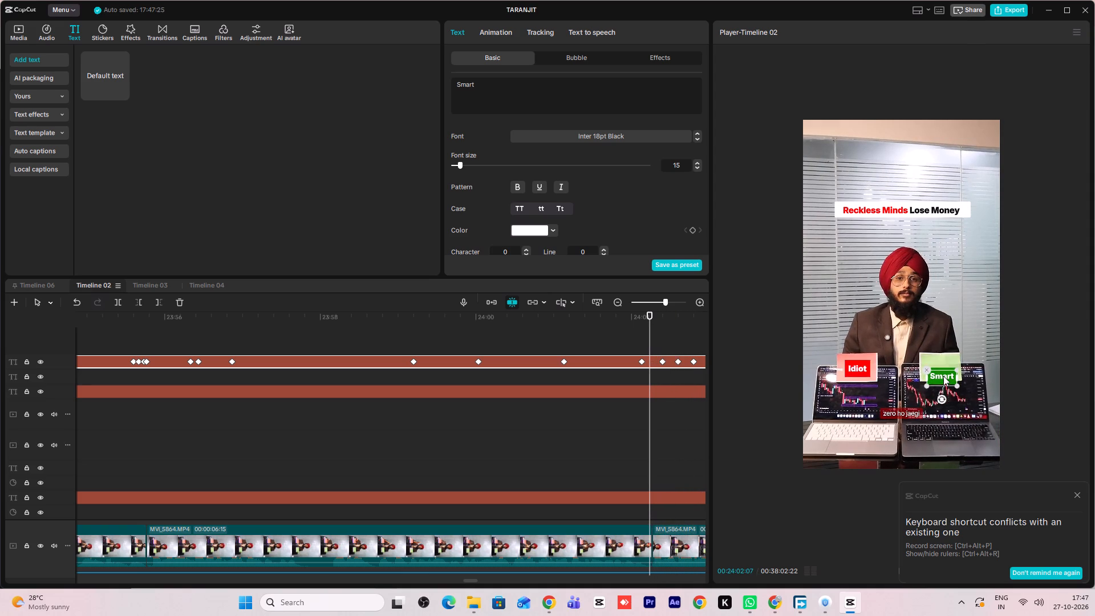
{"action": "left_click_drag", "start_coordinate": [942, 376], "coordinate": [942, 370]}
{"action": "left_click_drag", "start_coordinate": [942, 375], "coordinate": [942, 383]}
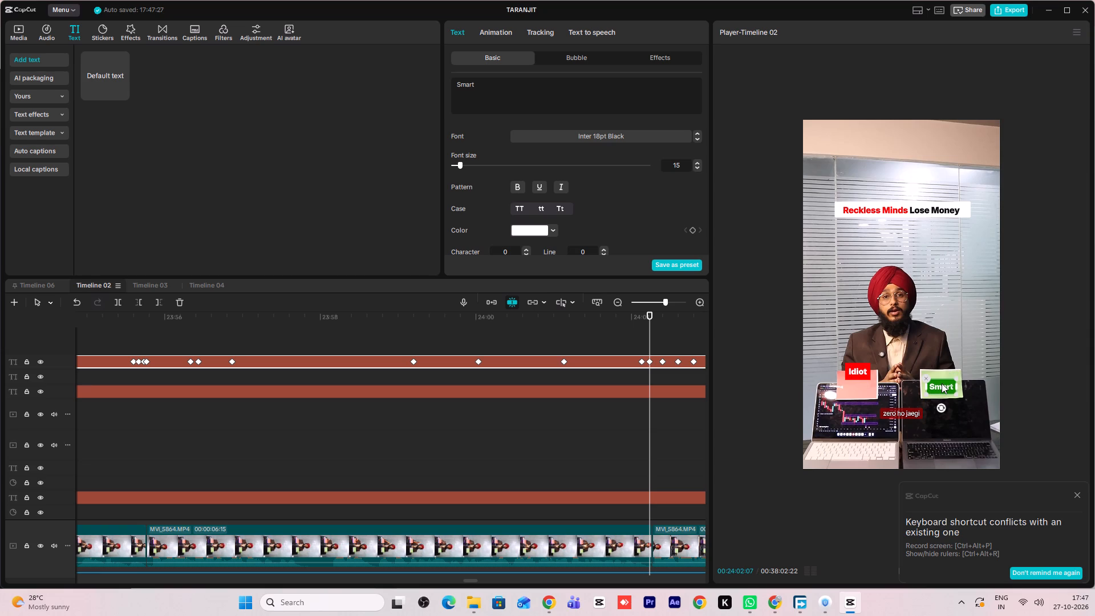
{"action": "left_click_drag", "start_coordinate": [942, 383], "coordinate": [942, 381]}
Play on through the cut and realign the "Smart" text with the green note at 00:24:04:02.
{"action": "key", "text": "space"}
{"action": "key", "text": "space"}
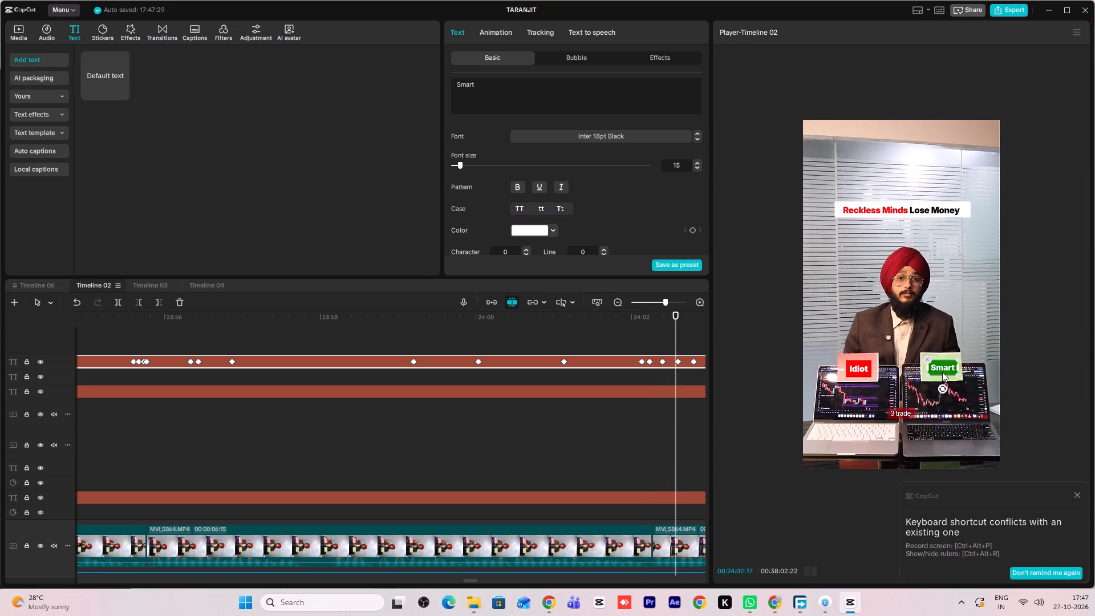
{"action": "key", "text": "space"}
{"action": "left_click_drag", "start_coordinate": [530, 458], "coordinate": [453, 486]}
{"action": "key", "text": "space"}
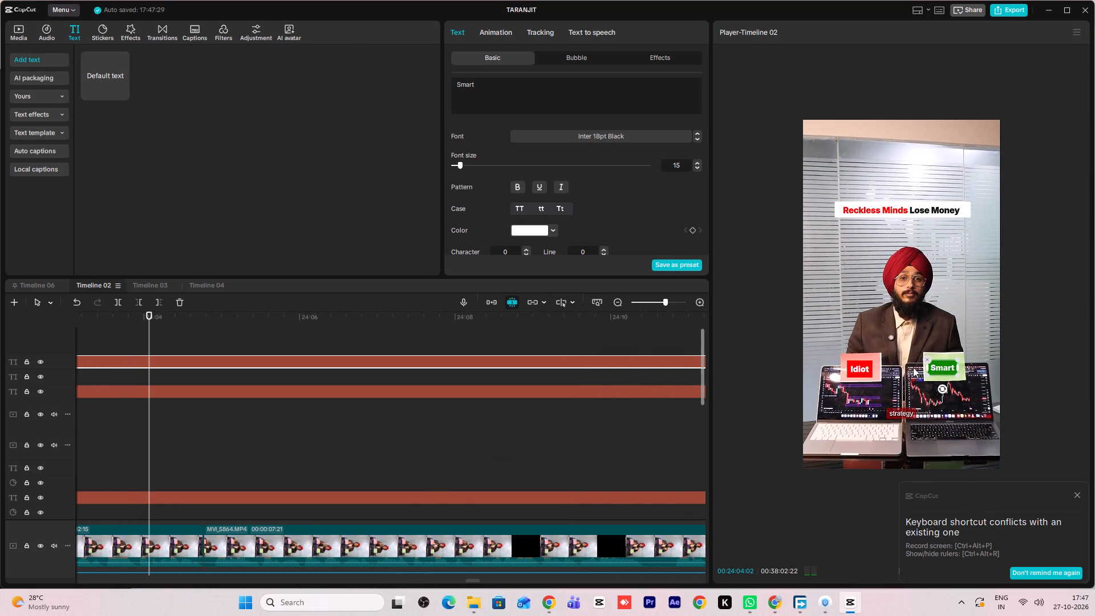
{"action": "left_click", "coordinate": [942, 364]}
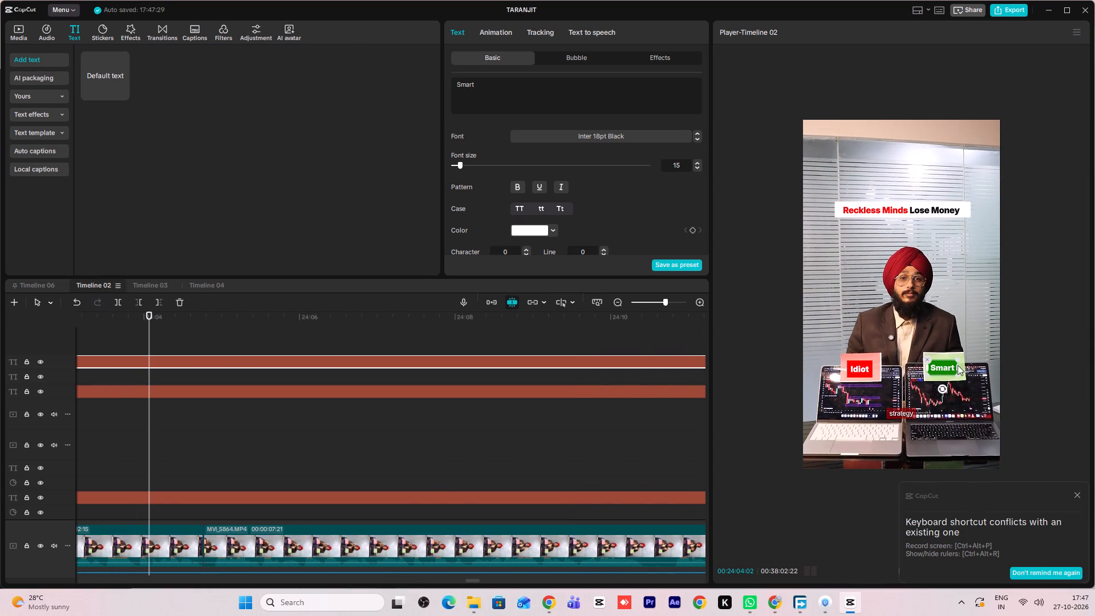
Play onward and realign the "Smart" text with the green note at 00:24:09:10.
{"action": "key", "text": "space"}
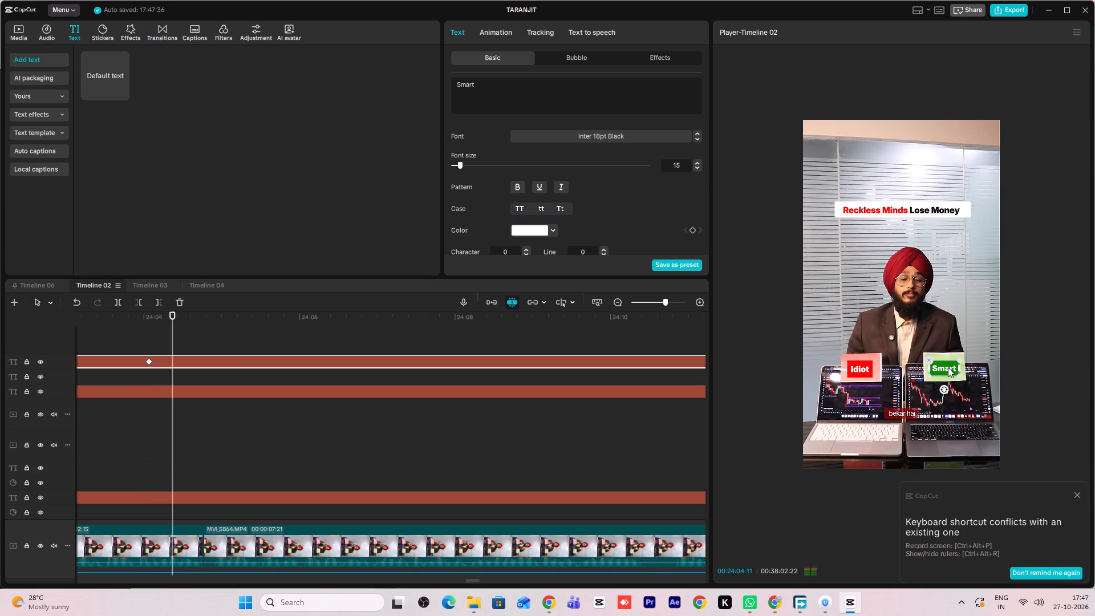
{"action": "key", "text": "space"}
{"action": "key", "text": "space"}
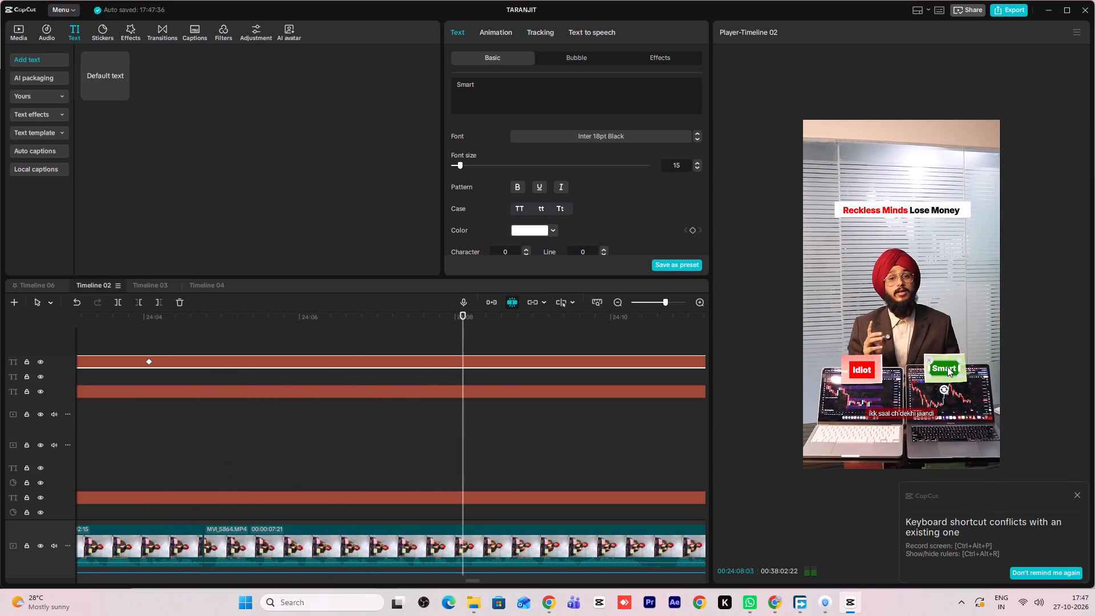
{"action": "key", "text": "space"}
{"action": "left_click", "coordinate": [947, 367]}
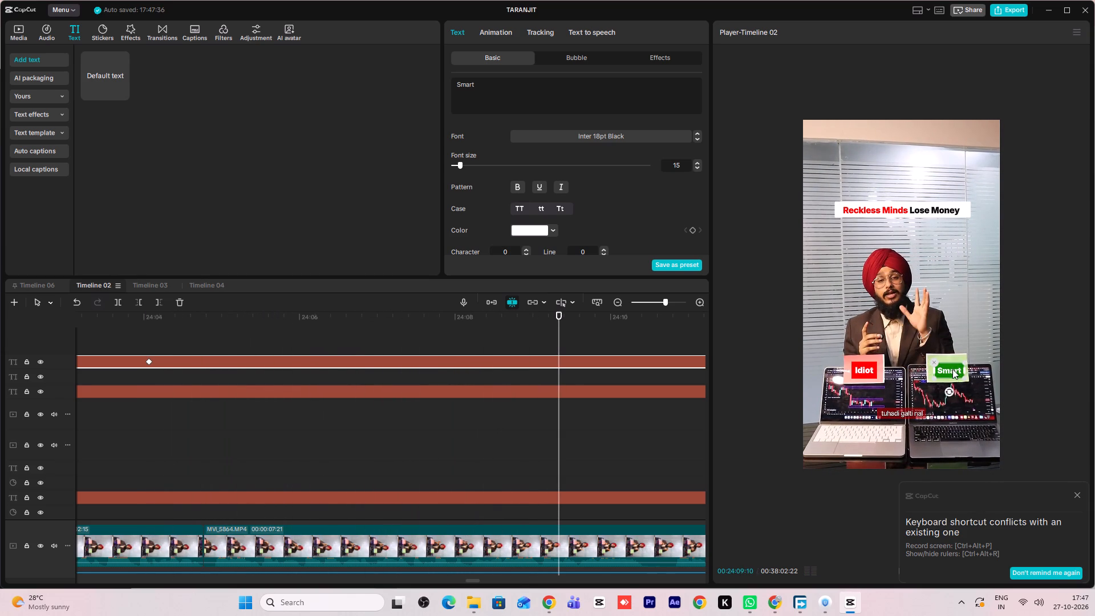
{"action": "key", "text": "space"}
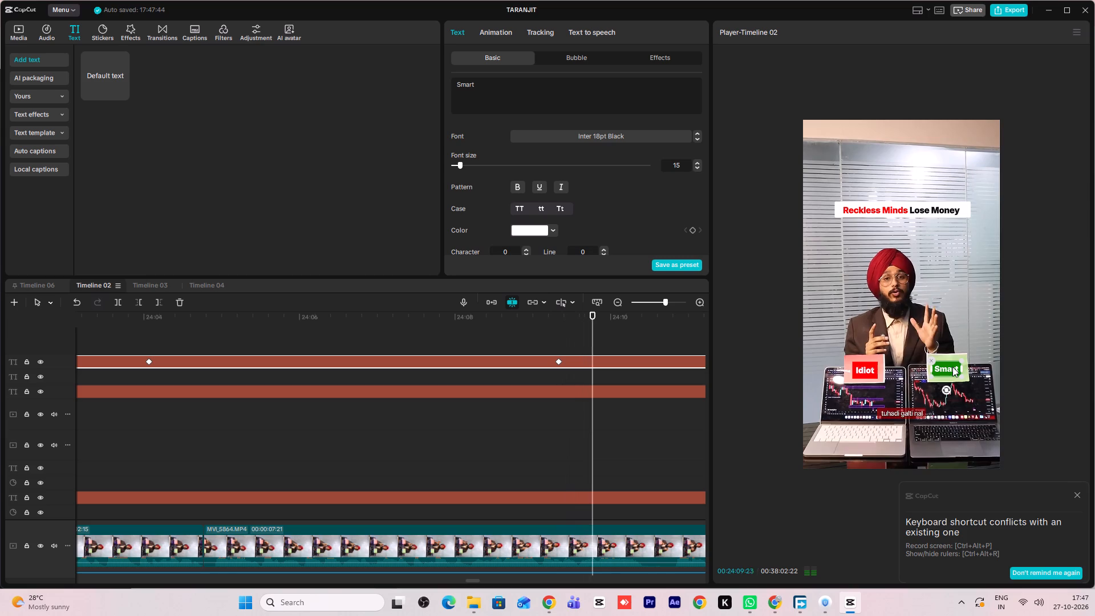
Realign the "Smart" text with the green note at 00:24:10:29 and, past the cut, at about 00:24:13:13.
{"action": "key", "text": "space"}
{"action": "left_click", "coordinate": [952, 367]}
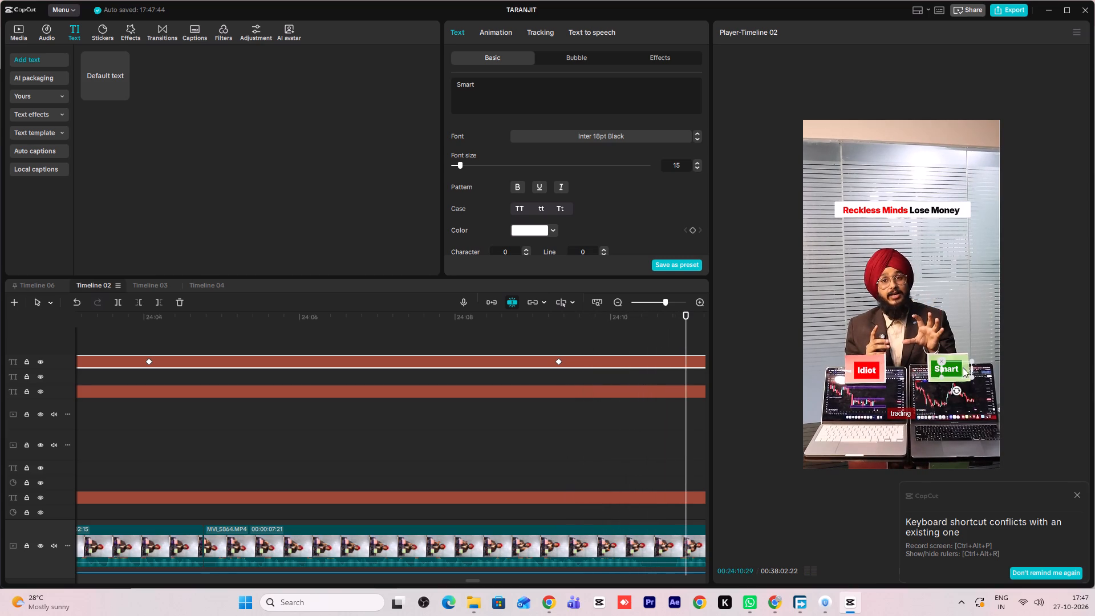
{"action": "key", "text": "space"}
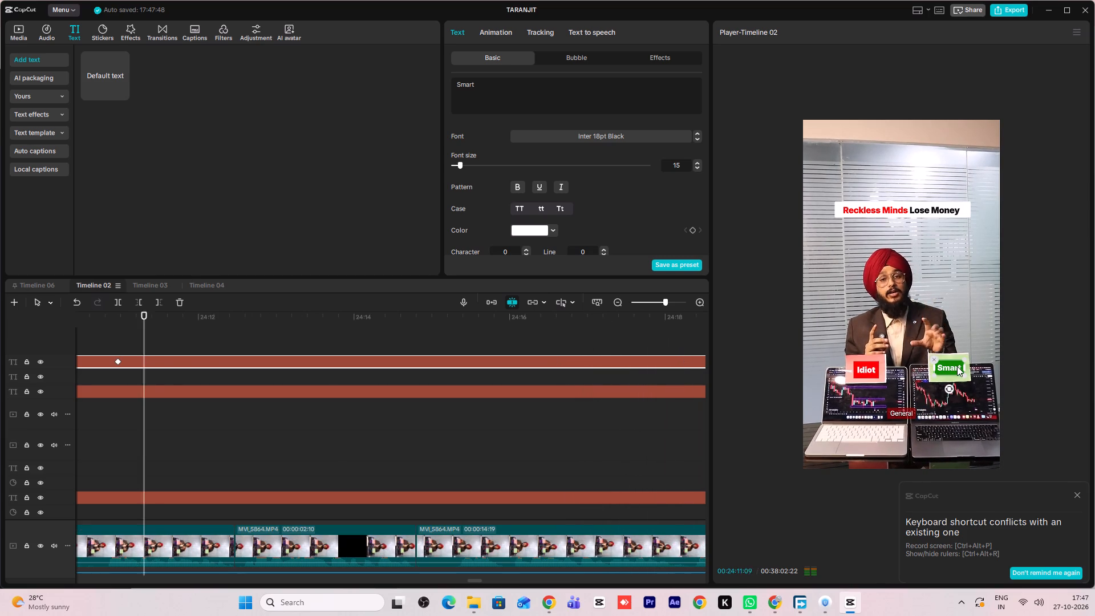
{"action": "key", "text": "space"}
{"action": "key", "text": "space"}
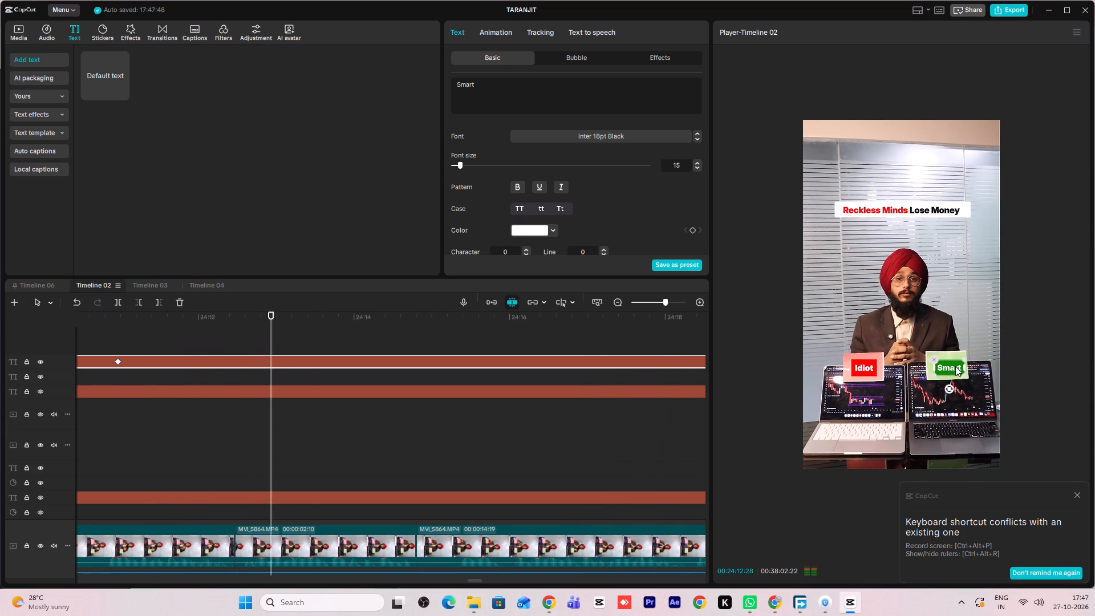
{"action": "key", "text": "space"}
{"action": "left_click_drag", "start_coordinate": [955, 366], "coordinate": [952, 360]}
Realign the "Smart" text with the green note before the next cut at about 00:24:14:06 and after it at 00:24:14:28.
{"action": "key", "text": "space"}
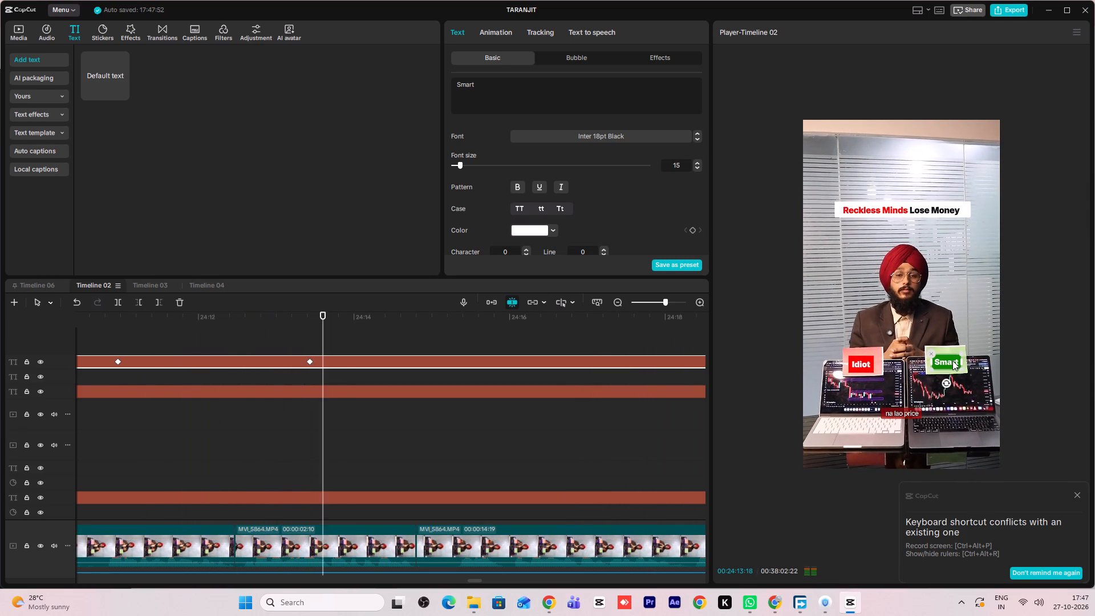
{"action": "key", "text": "space"}
{"action": "left_click_drag", "start_coordinate": [952, 360], "coordinate": [946, 359]}
{"action": "key", "text": "space"}
{"action": "key", "text": "space"}
{"action": "left_click", "coordinate": [946, 358]}
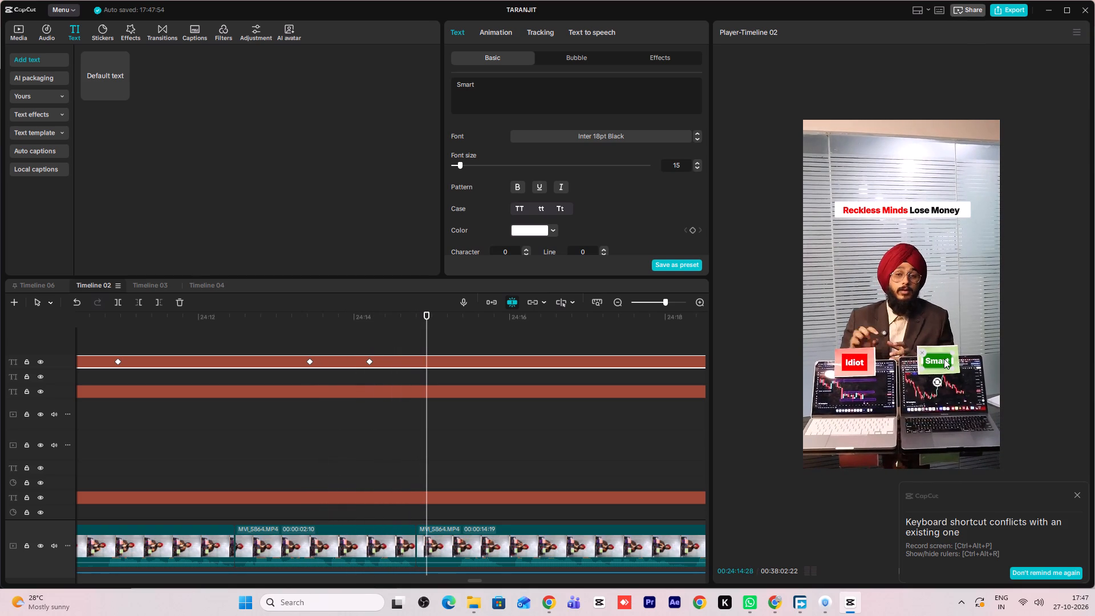
Play onward and realign the "Smart" text with the green note at 00:24:15:25 and 00:24:16:27.
{"action": "key", "text": "space"}
{"action": "key", "text": "space"}
{"action": "left_click", "coordinate": [945, 359]}
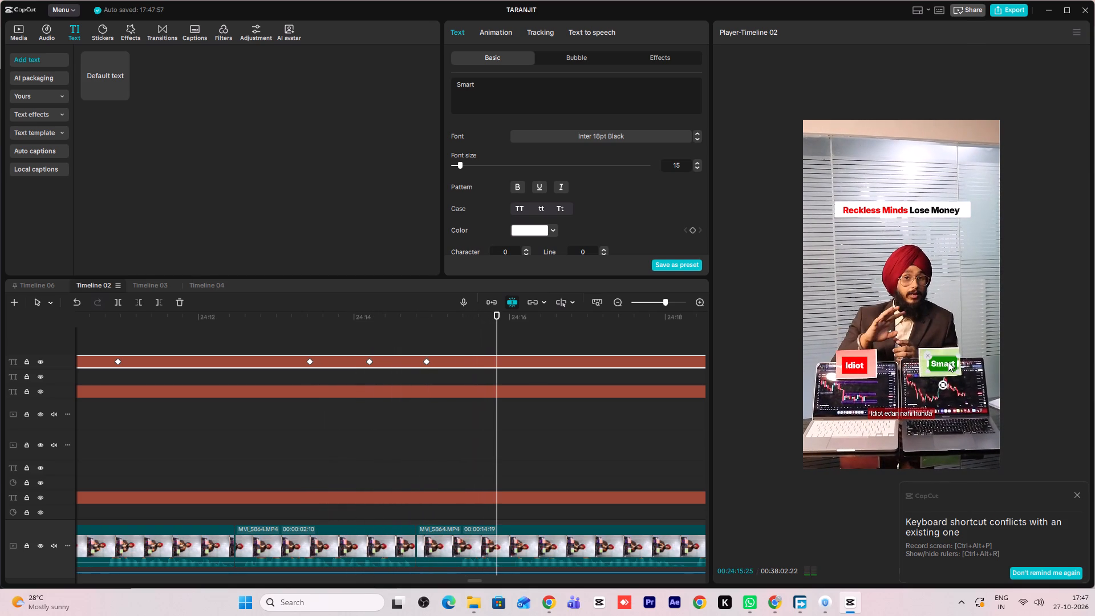
{"action": "key", "text": "space"}
{"action": "key", "text": "space"}
{"action": "left_click", "coordinate": [948, 362]}
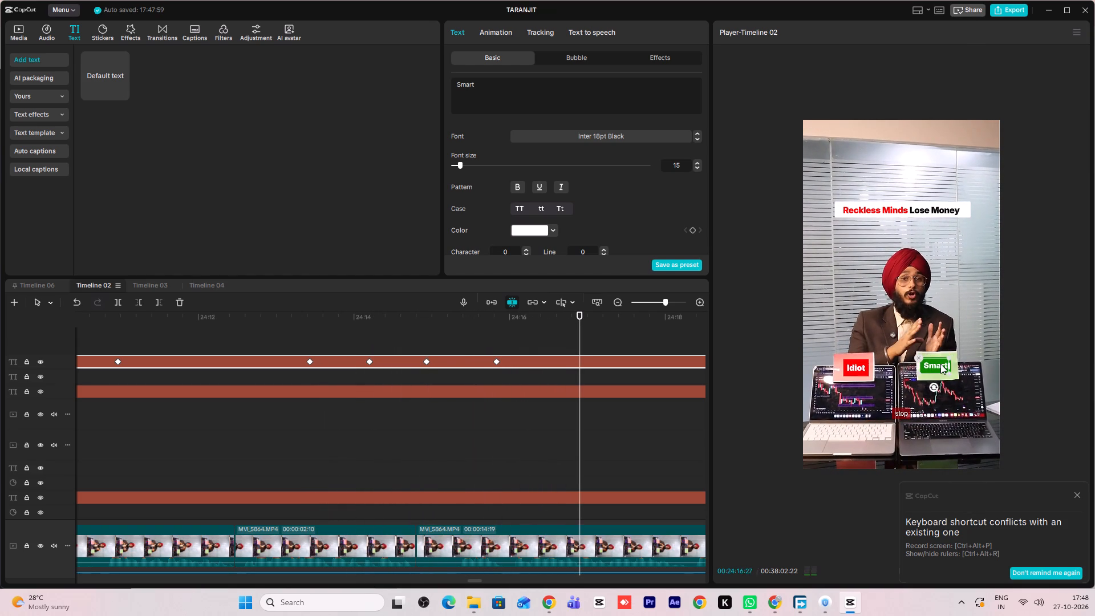
Play onward and realign the "Smart" text with the green note at about 00:24:17:28 and at 00:24:19:15.
{"action": "key", "text": "space"}
{"action": "key", "text": "space"}
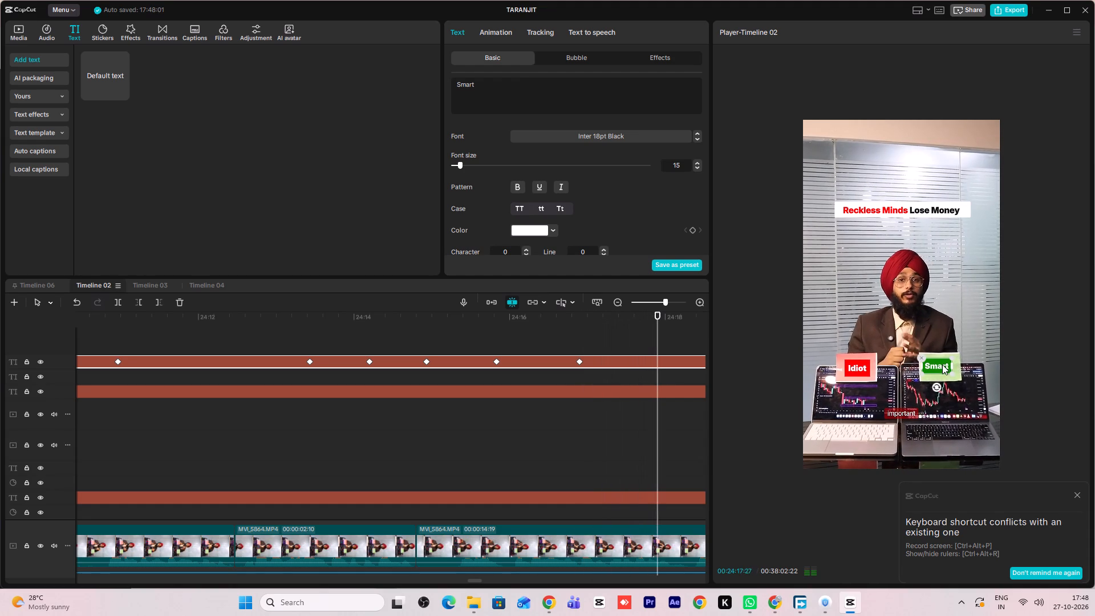
{"action": "left_click", "coordinate": [942, 364]}
{"action": "key", "text": "space"}
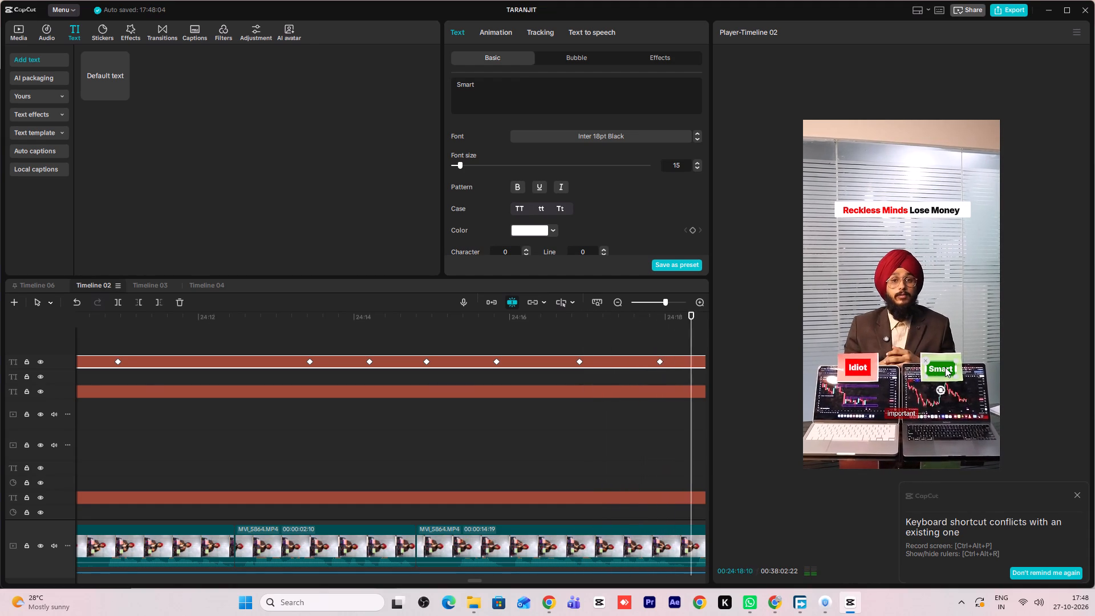
{"action": "key", "text": "space"}
{"action": "key", "text": "space"}
{"action": "key", "text": "space"}
{"action": "left_click", "coordinate": [945, 367]}
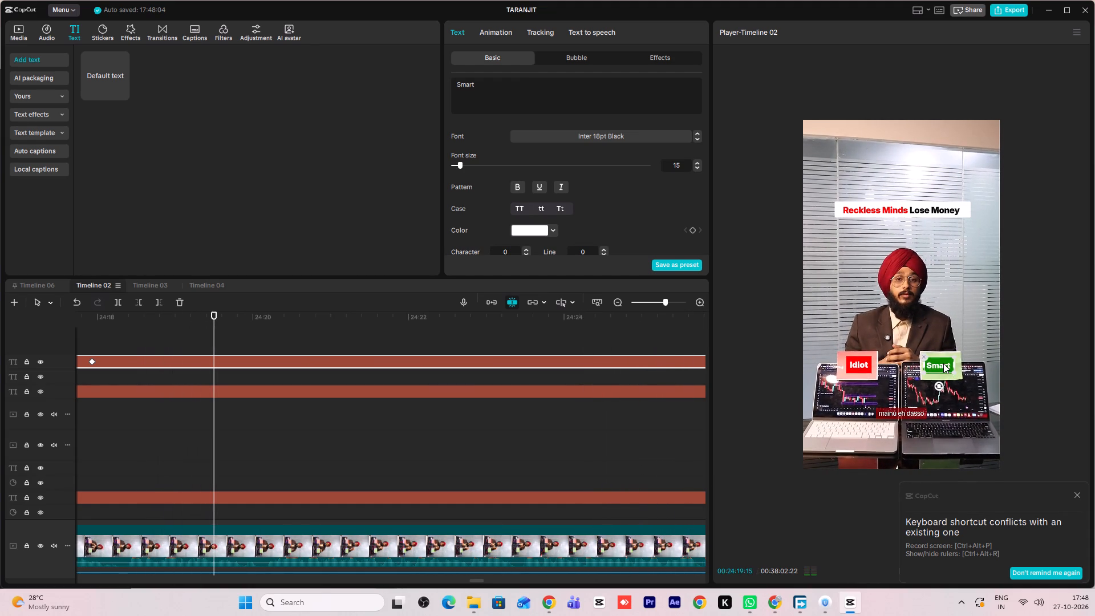
Play onward and realign the "Smart" text with the green note at about 00:24:20:13 and at 00:24:21:09.
{"action": "key", "text": "space"}
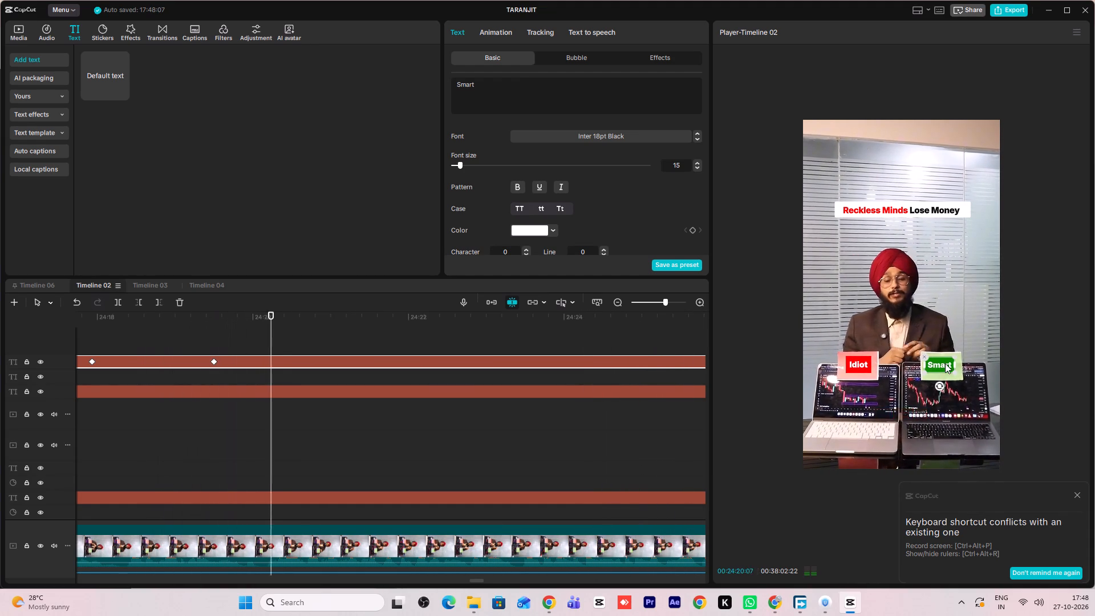
{"action": "key", "text": "space"}
{"action": "left_click", "coordinate": [945, 363]}
{"action": "key", "text": "space"}
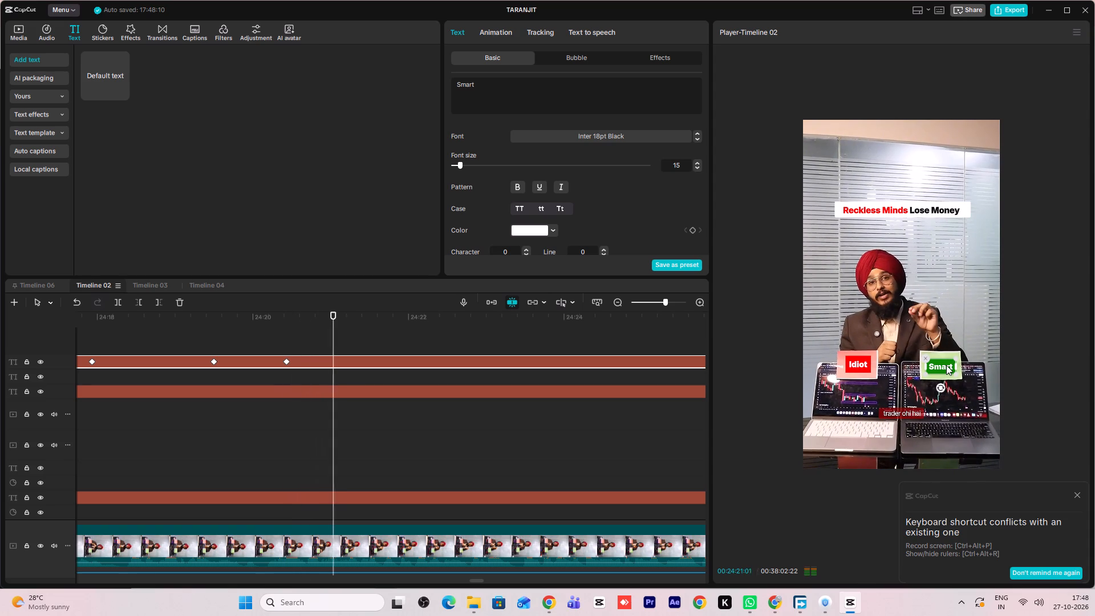
{"action": "key", "text": "space"}
{"action": "key", "text": "space"}
{"action": "key", "text": "space"}
{"action": "left_click", "coordinate": [946, 365]}
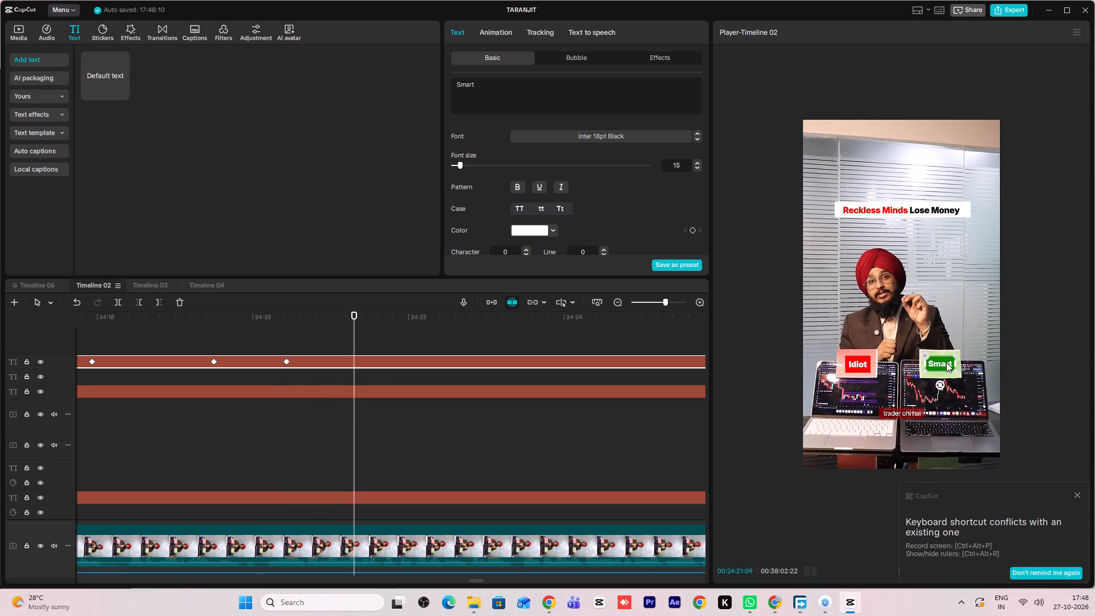
Play onward in short stretches and realign the "Smart" text with the green note at about 00:24:22:29.
{"action": "key", "text": "space"}
{"action": "key", "text": "space"}
{"action": "left_click", "coordinate": [946, 362]}
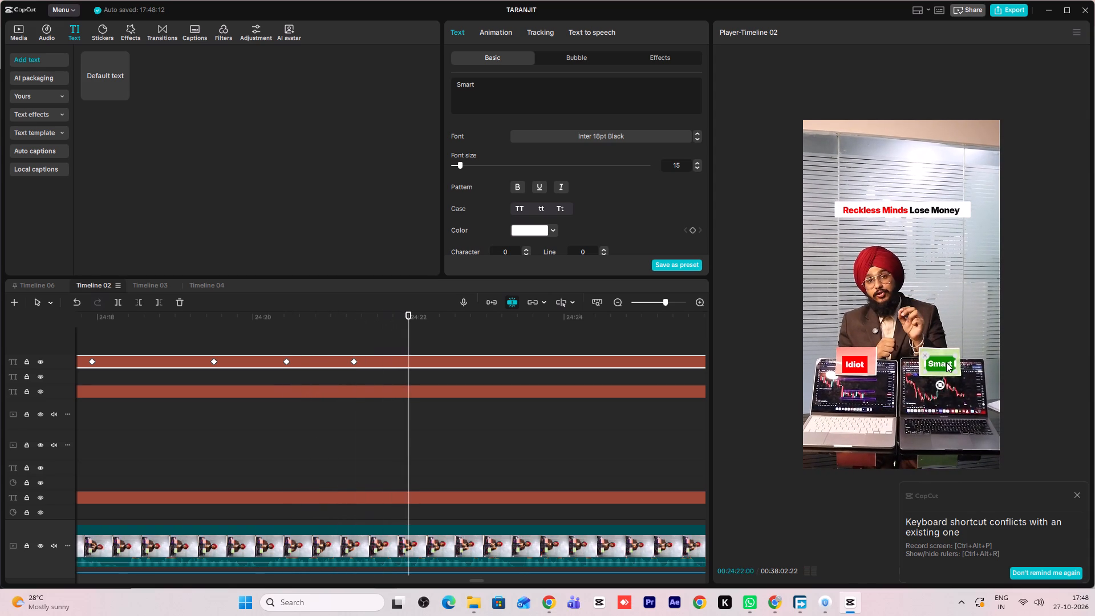
{"action": "key", "text": "space"}
{"action": "key", "text": "space"}
{"action": "key", "text": "space"}
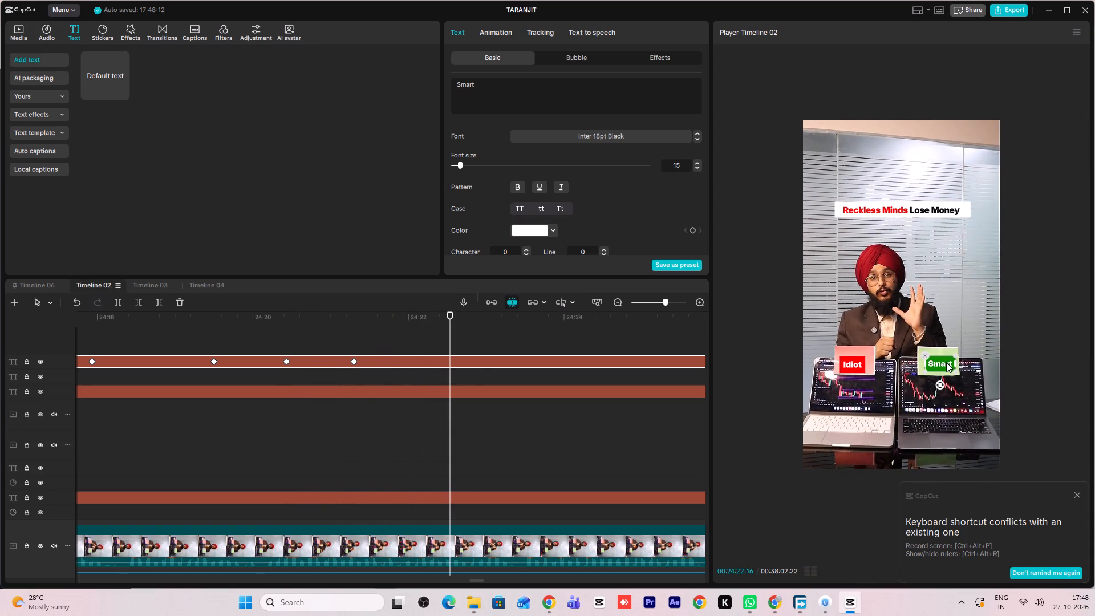
{"action": "key", "text": "space"}
{"action": "key", "text": "space"}
{"action": "left_click", "coordinate": [946, 362]}
Realign the "Smart" text with the green note at 00:24:23:16, and move it down onto the note at 00:24:24:01.
{"action": "key", "text": "space"}
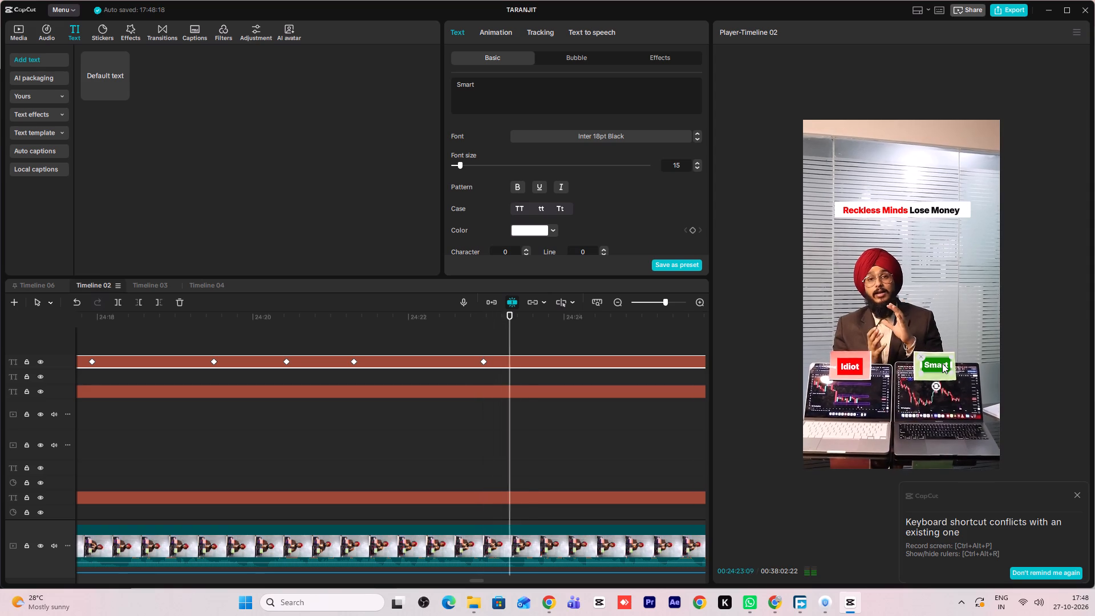
{"action": "key", "text": "space"}
{"action": "left_click", "coordinate": [942, 363]}
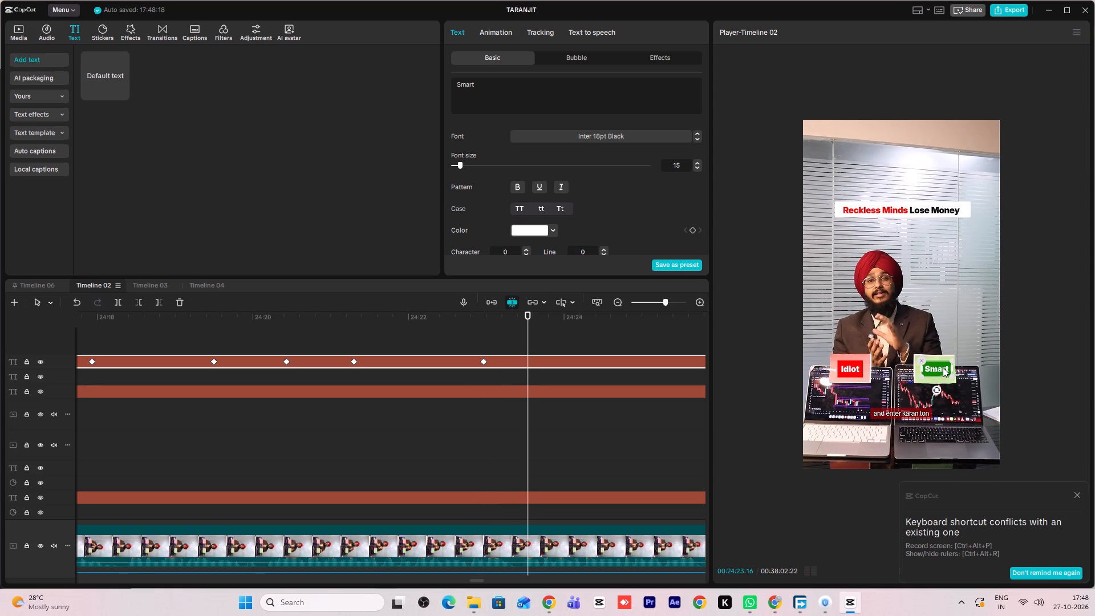
{"action": "key", "text": "space"}
{"action": "key", "text": "space"}
{"action": "left_click_drag", "start_coordinate": [943, 367], "coordinate": [943, 374]}
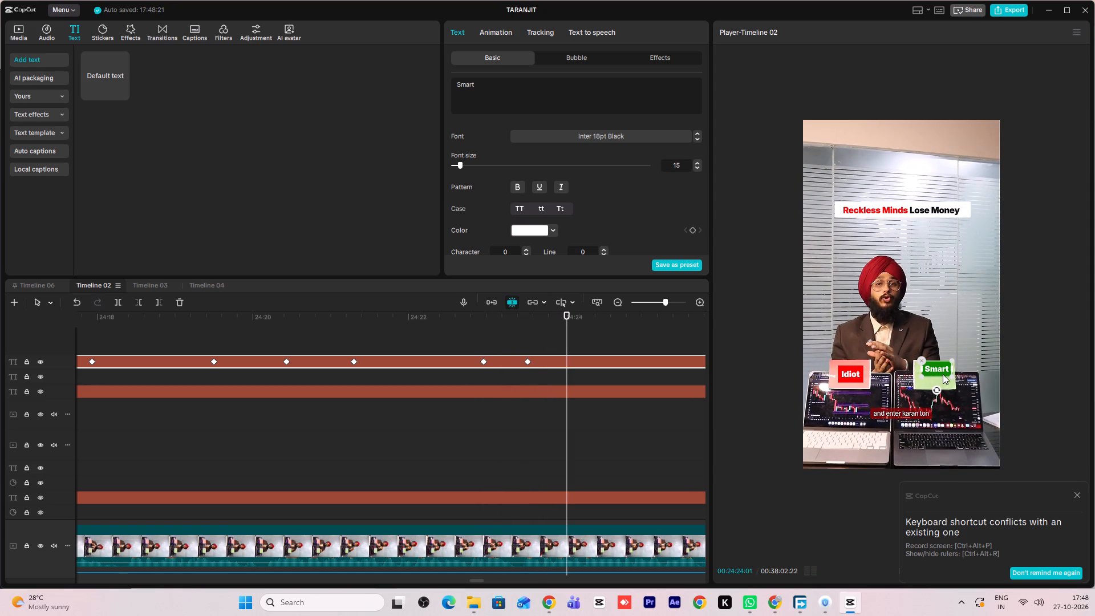
{"action": "left_click_drag", "start_coordinate": [943, 374], "coordinate": [941, 374]}
Play onward and realign the "Smart" text with the green note at 00:24:24:20 and 00:24:26:06.
{"action": "key", "text": "space"}
{"action": "key", "text": "space"}
{"action": "left_click", "coordinate": [939, 373]}
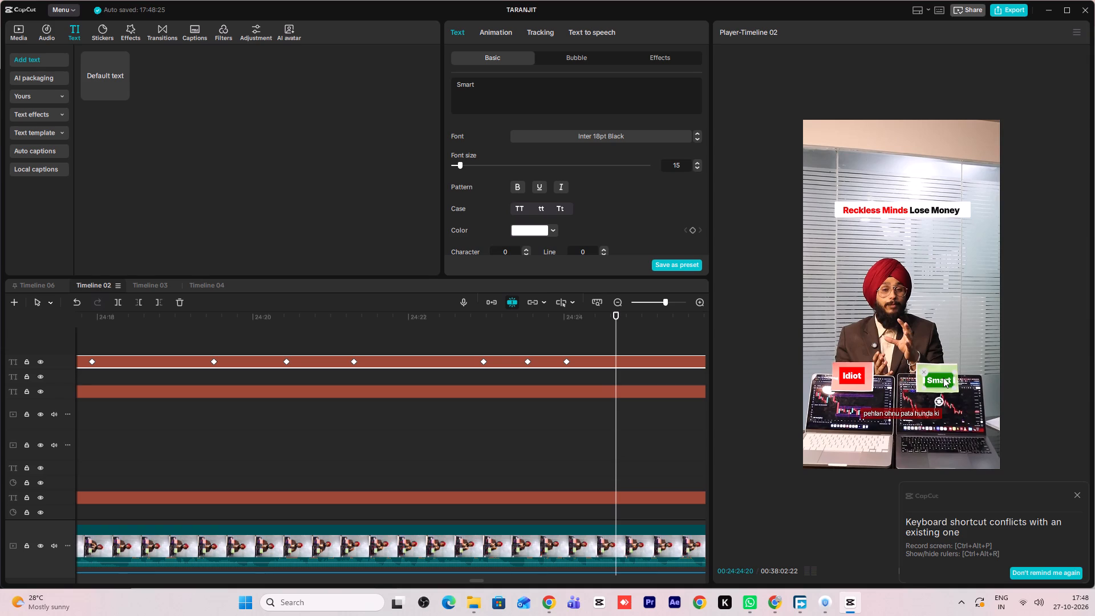
{"action": "key", "text": "space"}
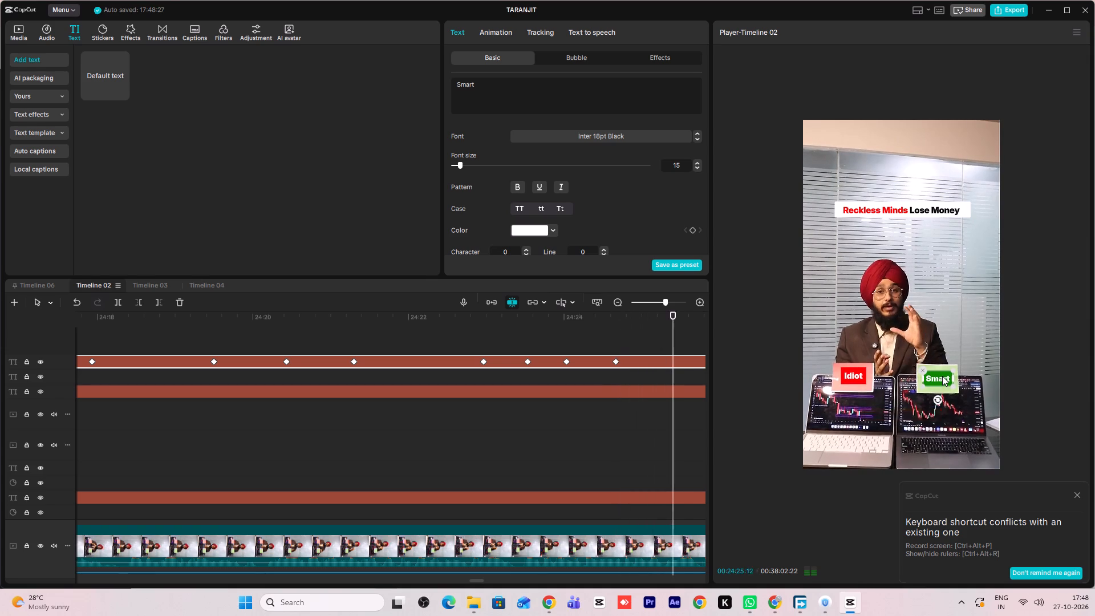
{"action": "key", "text": "space"}
{"action": "key", "text": "space"}
{"action": "key", "text": "space"}
{"action": "left_click", "coordinate": [943, 375]}
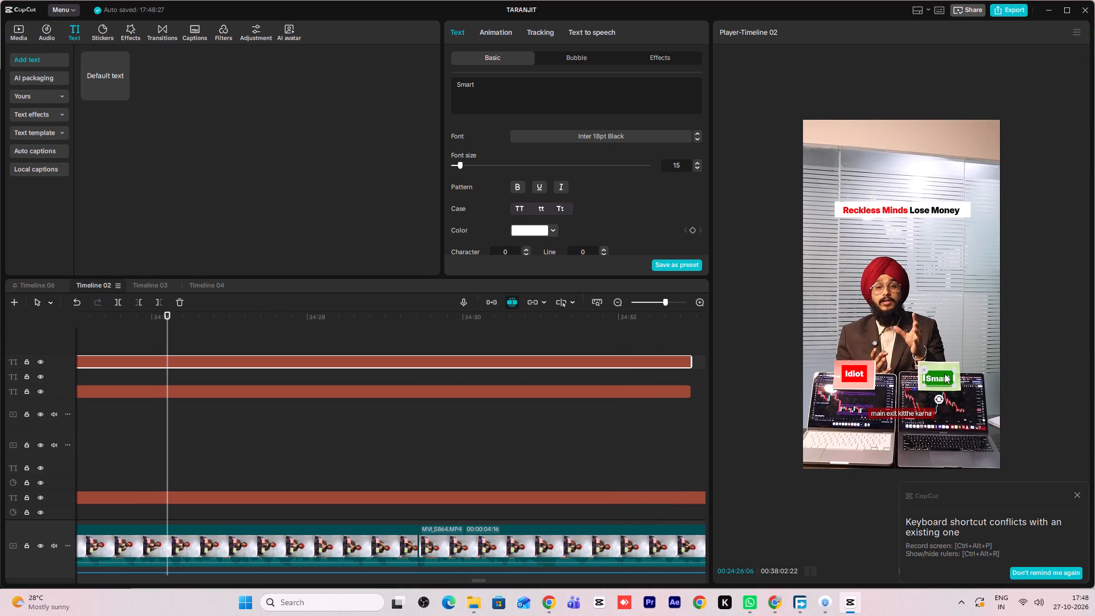
Play onward and realign the "Smart" text with the green note at 00:24:27:25 and 00:24:29:00.
{"action": "key", "text": "space"}
{"action": "key", "text": "space"}
{"action": "key", "text": "space"}
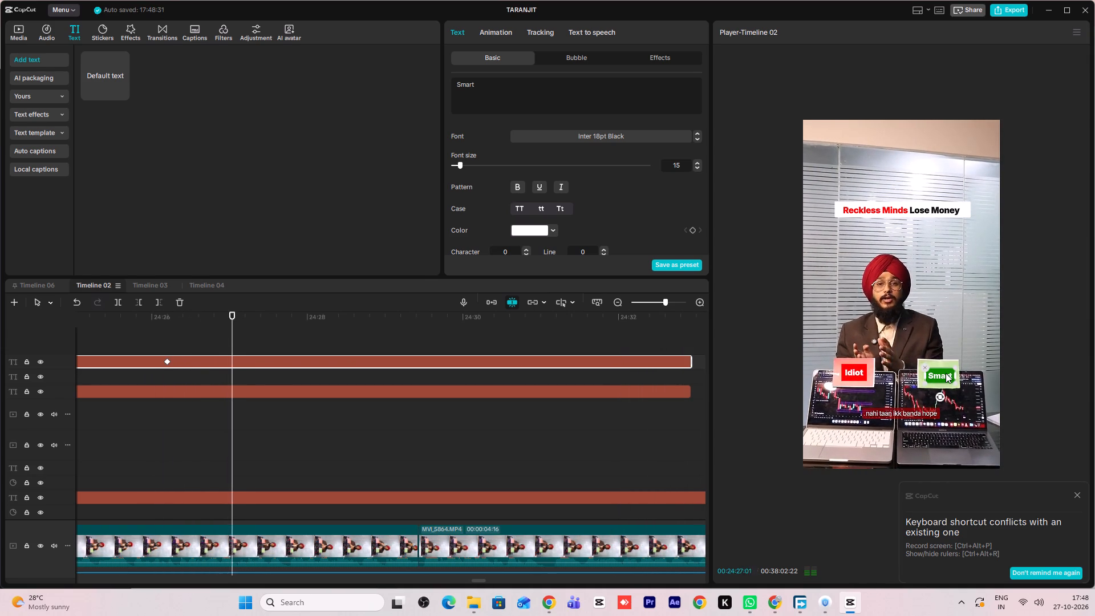
{"action": "key", "text": "space"}
{"action": "left_click", "coordinate": [946, 373]}
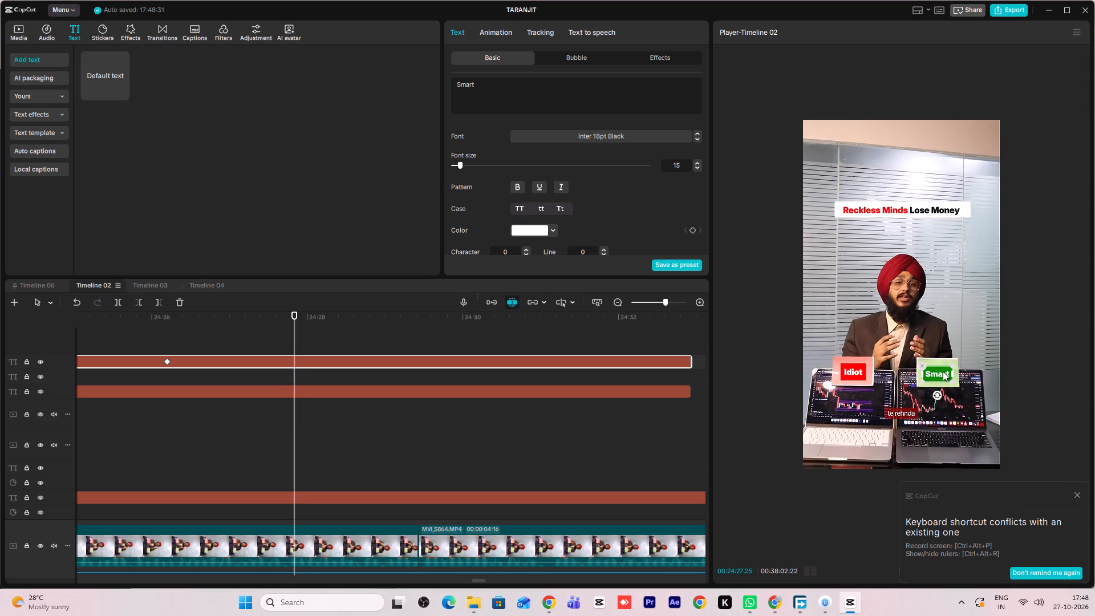
{"action": "key", "text": "space"}
{"action": "key", "text": "space"}
{"action": "left_click", "coordinate": [943, 371]}
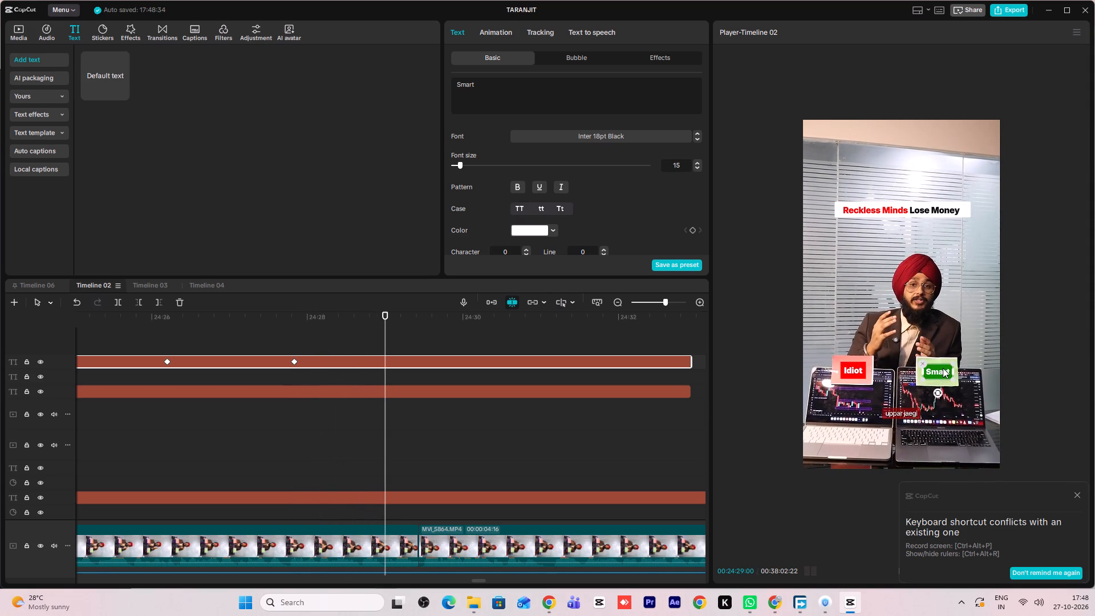
Play onward and realign the "Smart" text with the green note at 00:24:30:02, 00:24:31:12 and 00:24:32:20.
{"action": "key", "text": "space"}
{"action": "key", "text": "space"}
{"action": "left_click", "coordinate": [943, 369]}
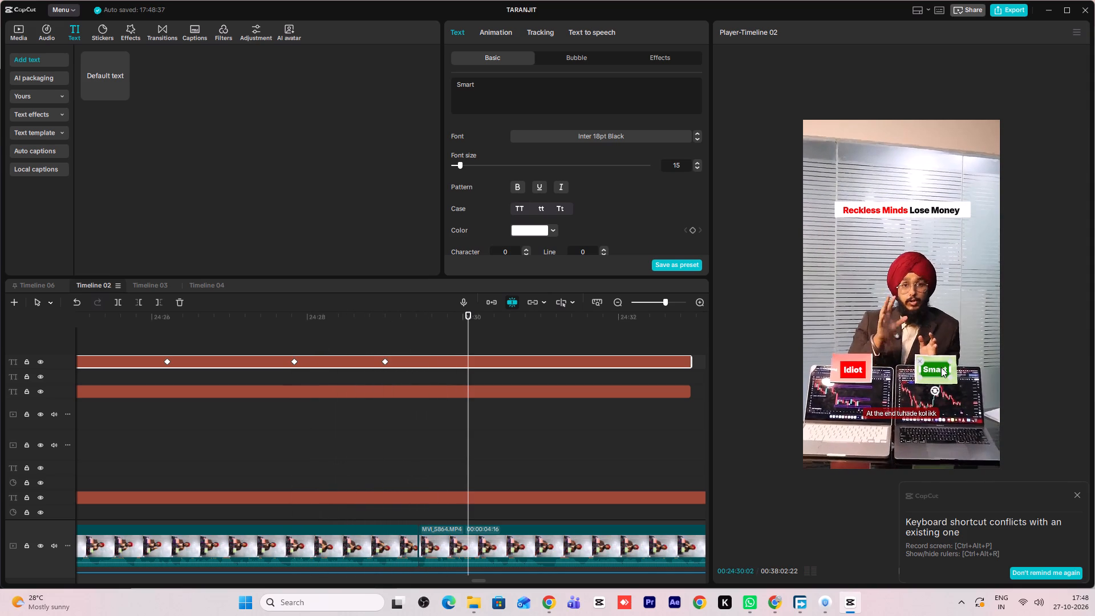
{"action": "key", "text": "space"}
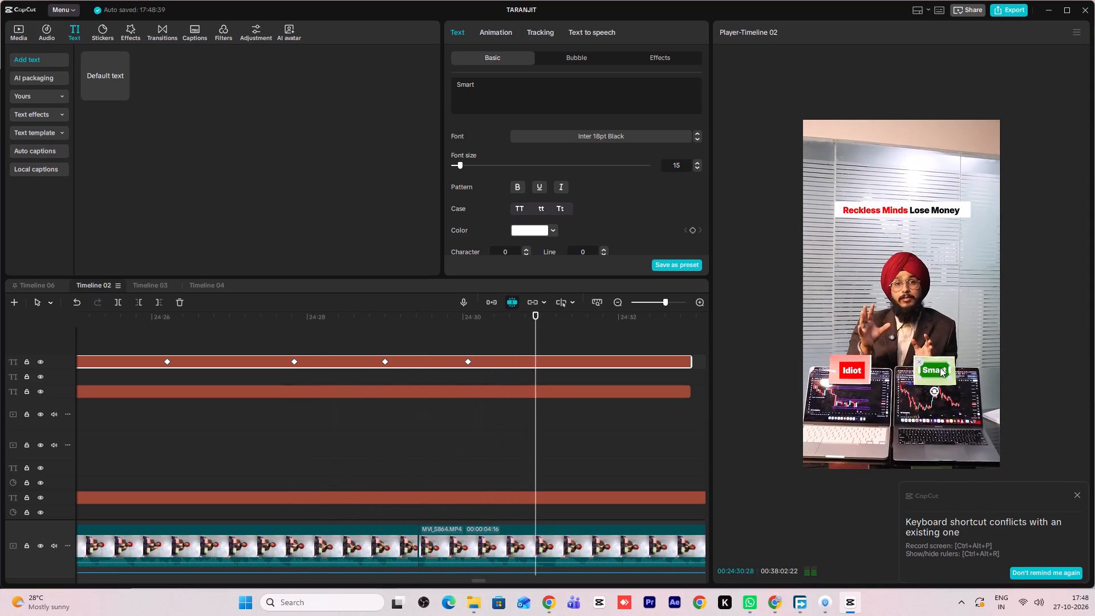
{"action": "key", "text": "space"}
{"action": "left_click", "coordinate": [940, 367]}
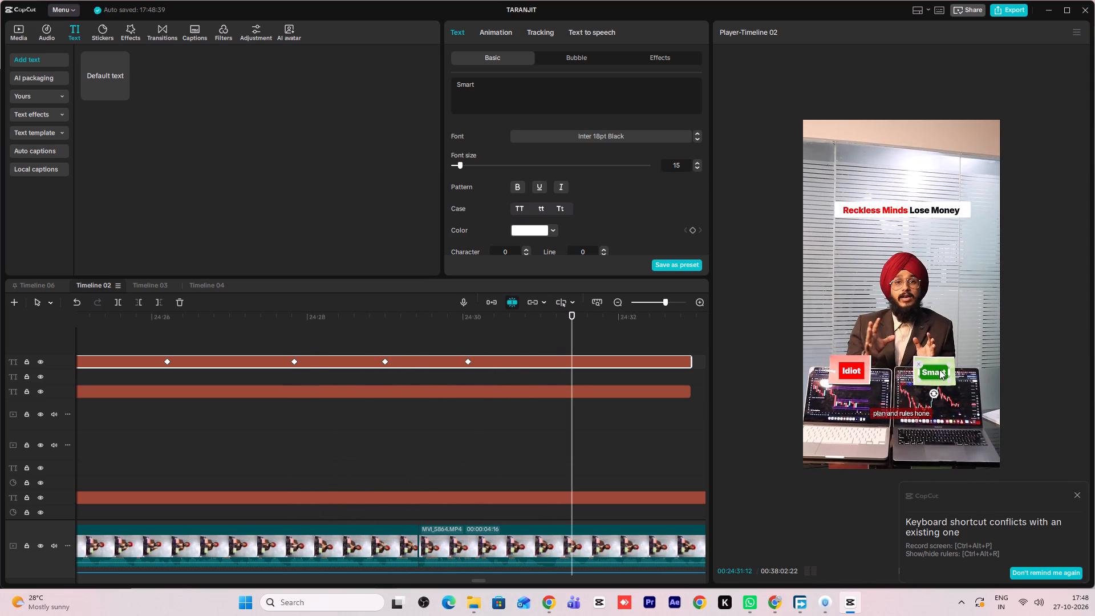
{"action": "key", "text": "space"}
{"action": "key", "text": "space"}
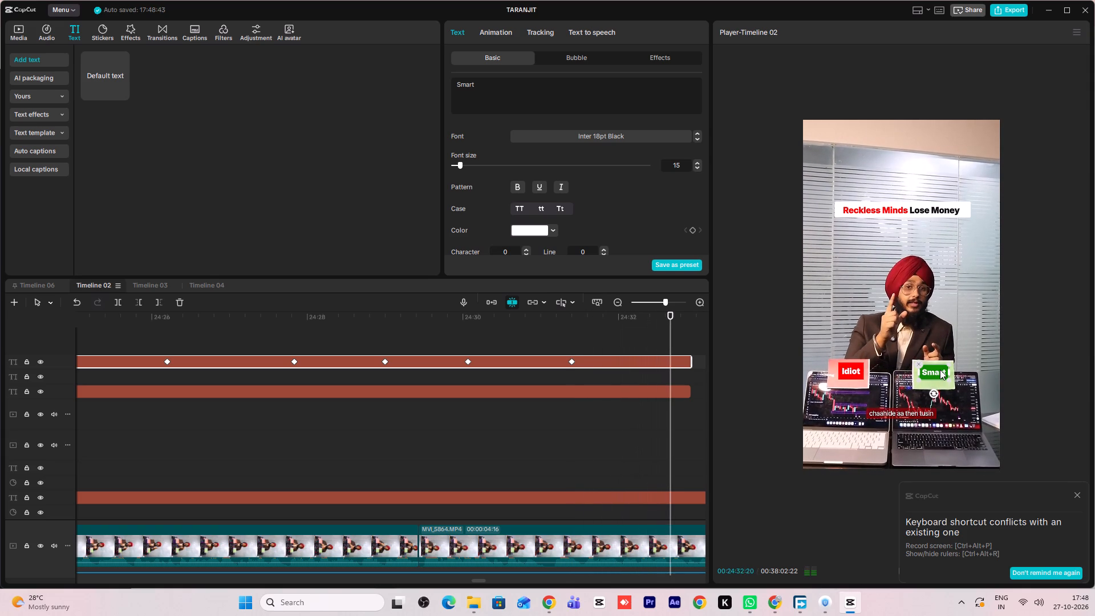
{"action": "left_click", "coordinate": [940, 370]}
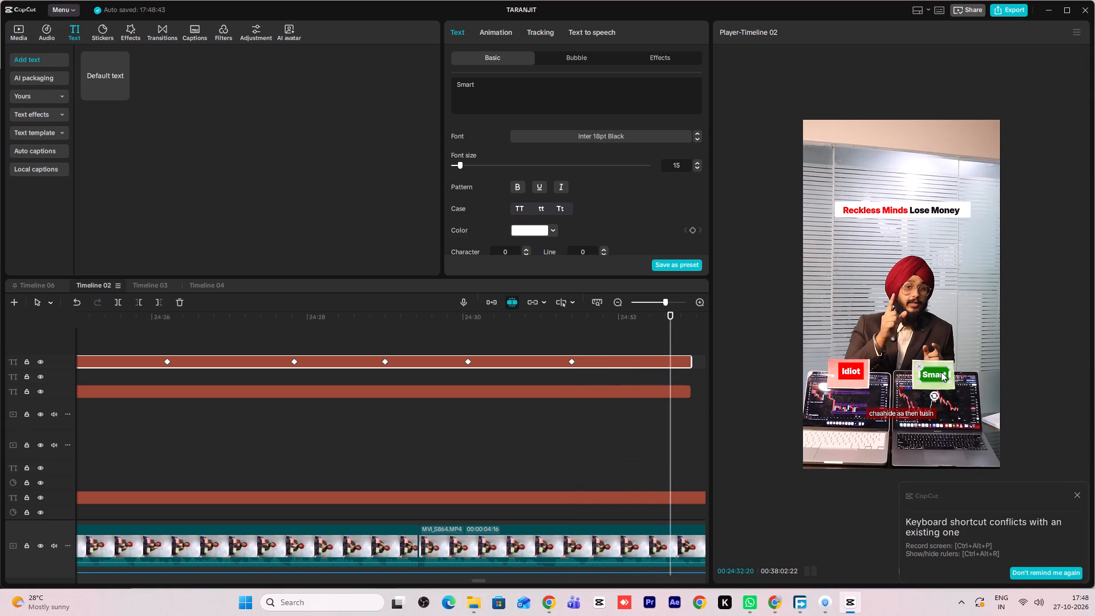
Extend the end of the "Smart" text clip to the cut where the MVI_6140.MP4 footage begins.
{"action": "key", "text": "space"}
{"action": "key", "text": "space"}
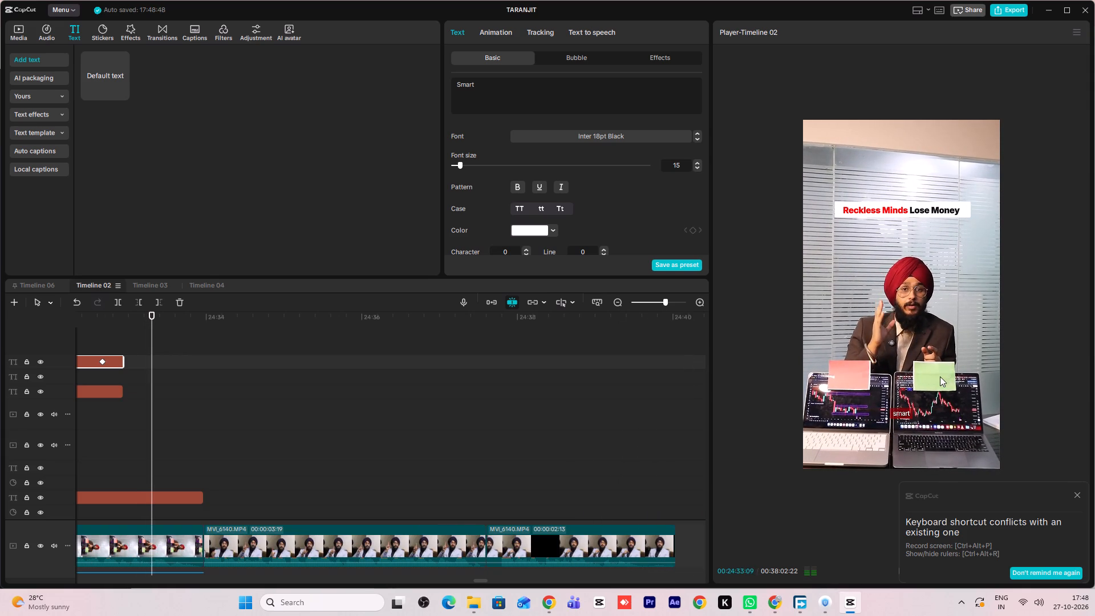
{"action": "scroll", "coordinate": [352, 424], "scroll_direction": "down", "scroll_amount": 20}
{"action": "scroll", "coordinate": [279, 476], "scroll_direction": "up", "scroll_amount": 7}
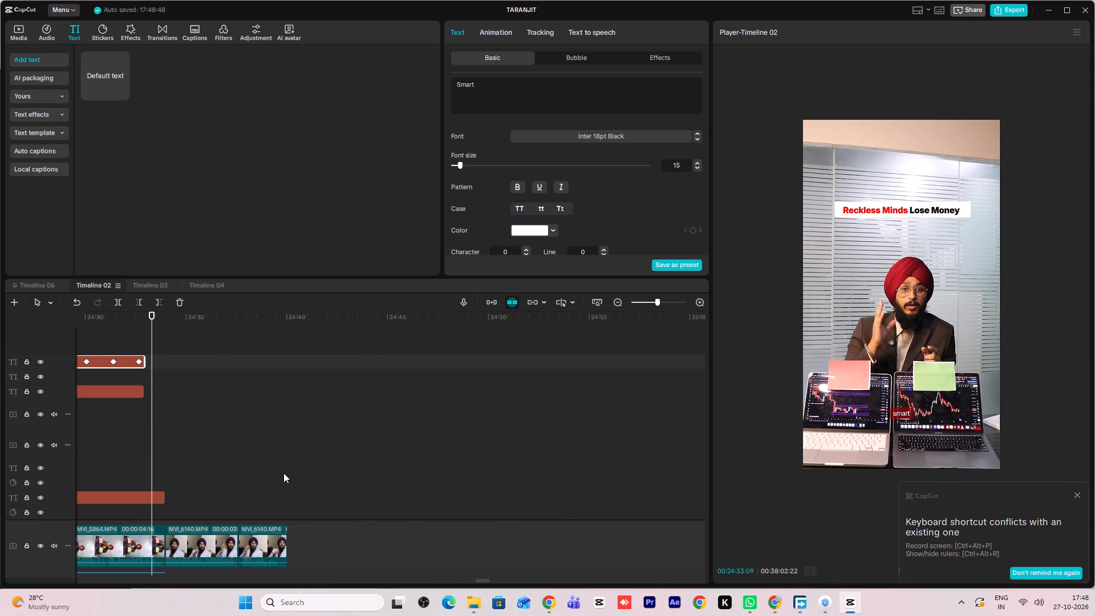
{"action": "scroll", "coordinate": [283, 473], "scroll_direction": "up", "scroll_amount": 6}
{"action": "left_click_drag", "start_coordinate": [140, 360], "coordinate": [177, 372]}
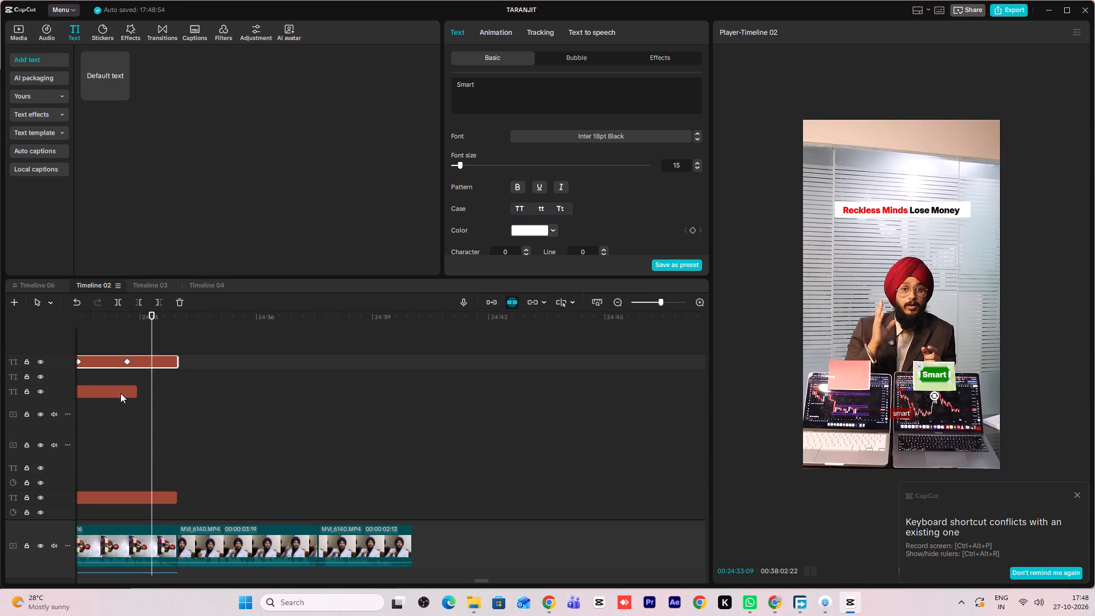
Extend the end of the "Idiot" text clip to the same cut and play back the ending.
{"action": "left_click", "coordinate": [120, 390]}
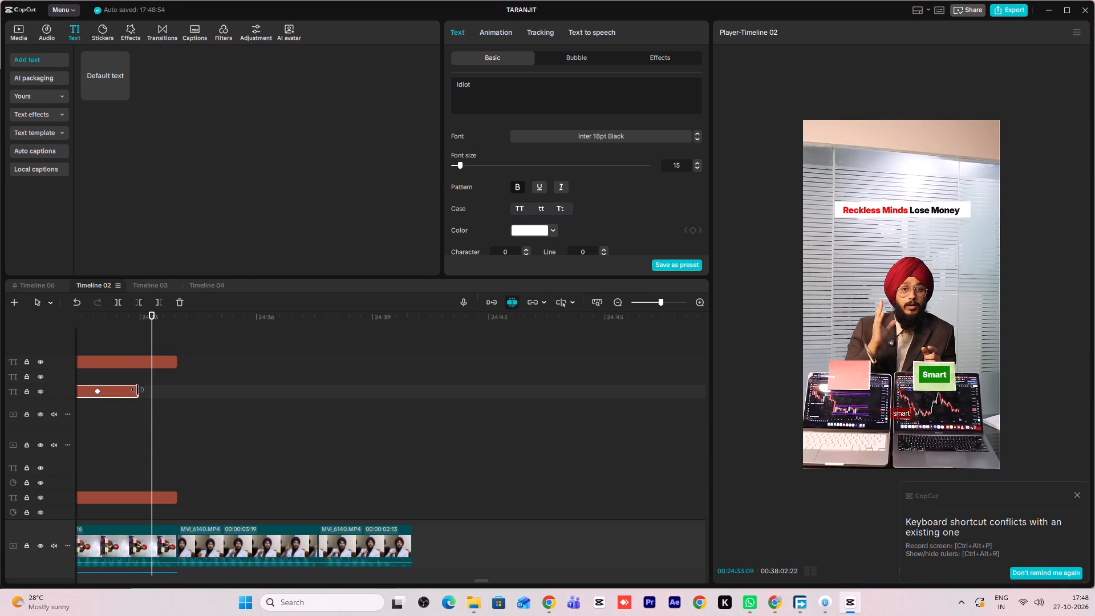
{"action": "left_click_drag", "start_coordinate": [137, 390], "coordinate": [179, 399]}
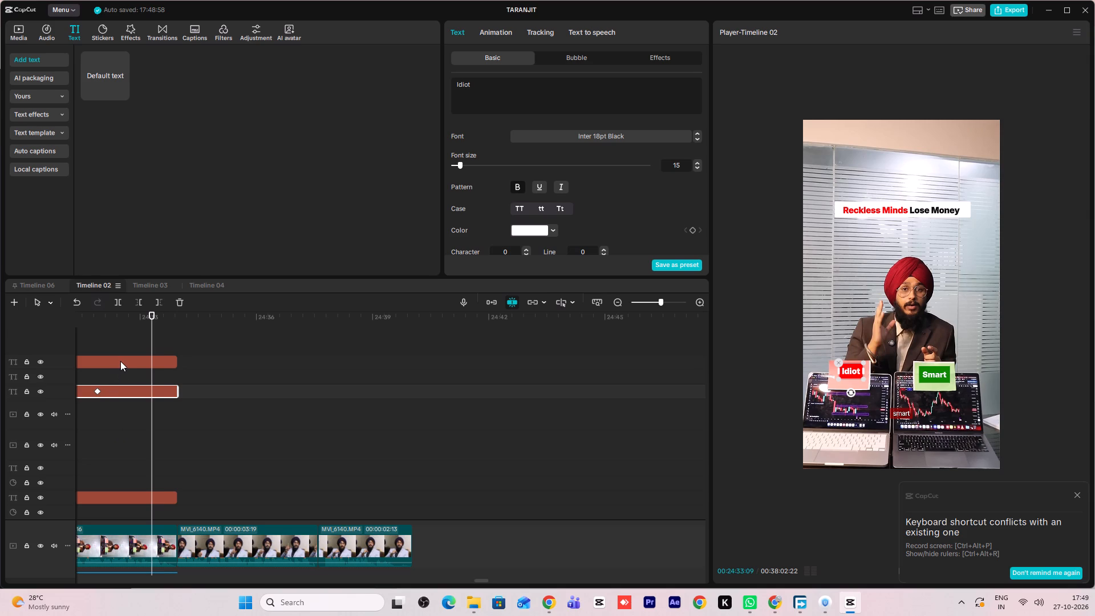
{"action": "key", "text": "space"}
{"action": "key", "text": "space"}
{"action": "key", "text": "space"}
{"action": "key", "text": "space"}
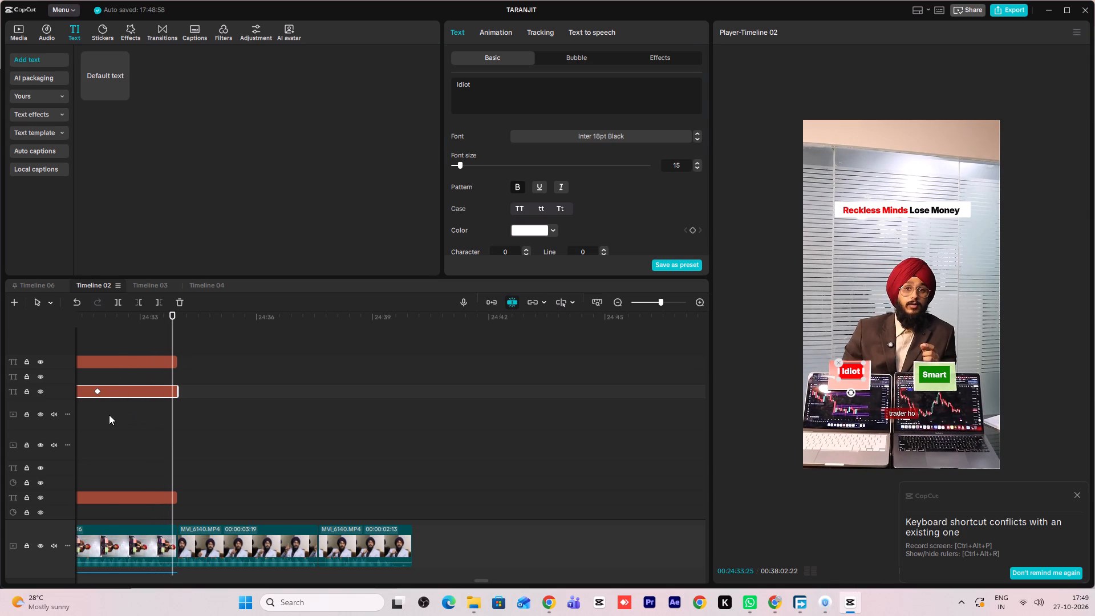
Realign the "Idiot" text with the pink note at 00:24:32:18 and play through the ending.
{"action": "left_click", "coordinate": [109, 415]}
{"action": "left_click_drag", "start_coordinate": [109, 415], "coordinate": [91, 414]}
{"action": "key", "text": "space"}
{"action": "left_click", "coordinate": [196, 391]}
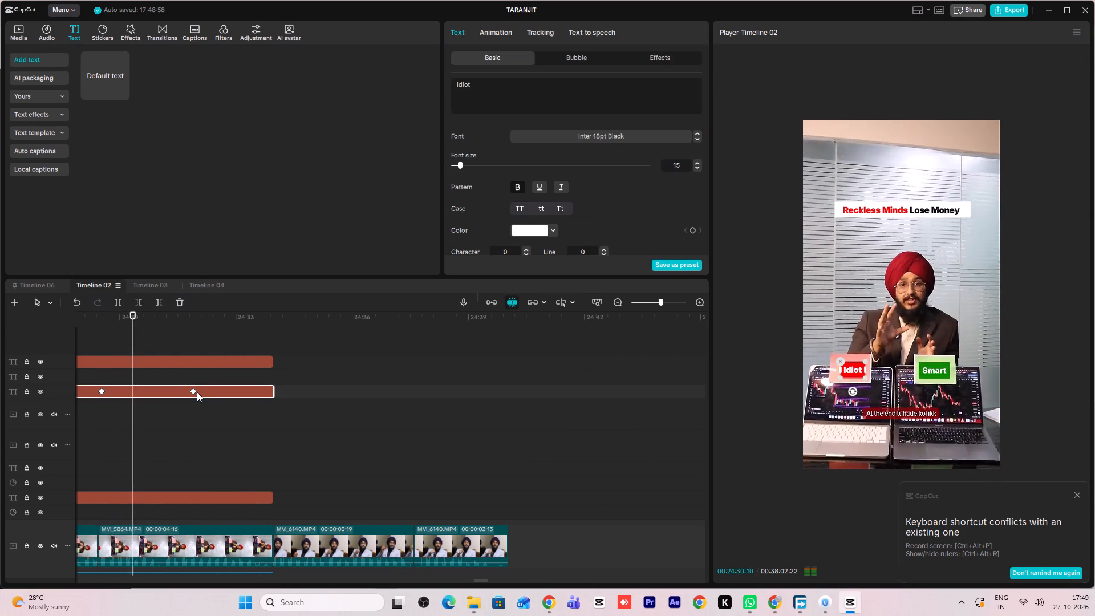
{"action": "key", "text": "space"}
{"action": "left_click", "coordinate": [854, 368]}
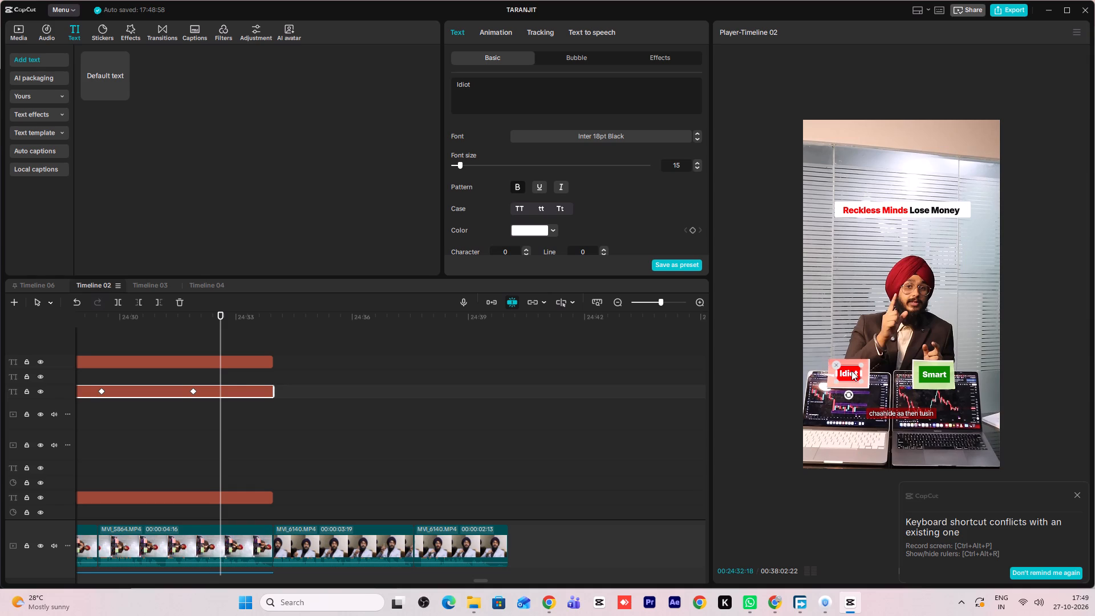
{"action": "key", "text": "space"}
{"action": "key", "text": "space"}
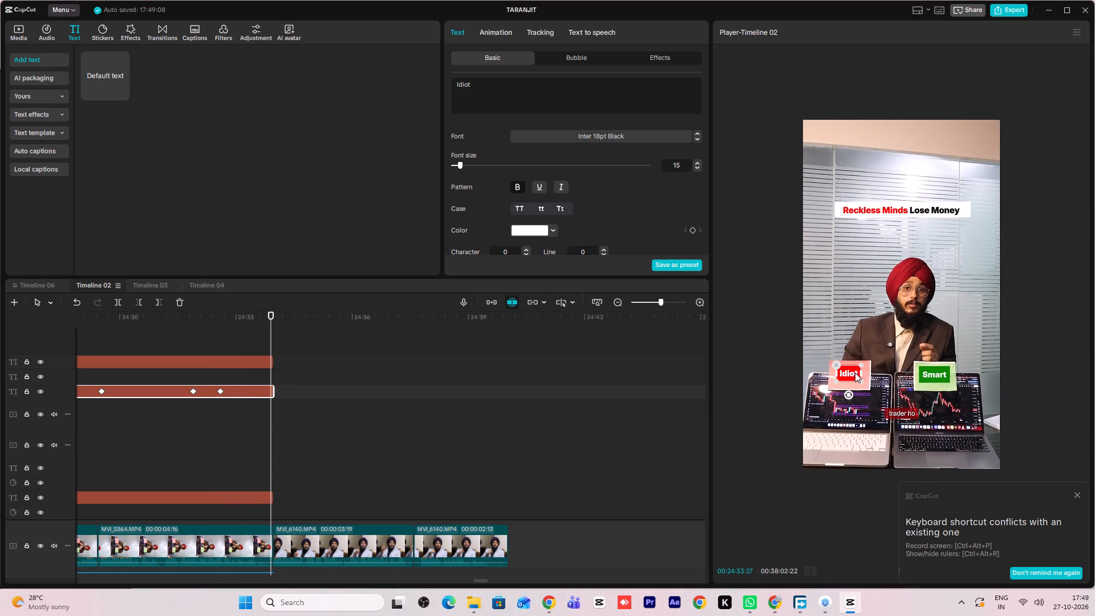
{"action": "key", "text": "space"}
Mark the in point at 00:23:39:25, where the "Reckless Minds Lose Money" video begins.
{"action": "scroll", "coordinate": [336, 493], "scroll_direction": "down", "scroll_amount": 13, "text": "ctrl"}
{"action": "middle_click_drag", "start_coordinate": [260, 496], "coordinate": [257, 510], "text": "ctrl"}
{"action": "scroll", "coordinate": [249, 485], "scroll_direction": "up", "scroll_amount": 2, "text": "ctrl"}
{"action": "scroll", "coordinate": [237, 486], "scroll_direction": "down", "scroll_amount": 20, "text": "ctrl"}
{"action": "middle_click_drag", "start_coordinate": [238, 471], "coordinate": [240, 476], "text": "ctrl"}
{"action": "middle_click_drag", "start_coordinate": [250, 473], "coordinate": [246, 482], "text": "ctrl"}
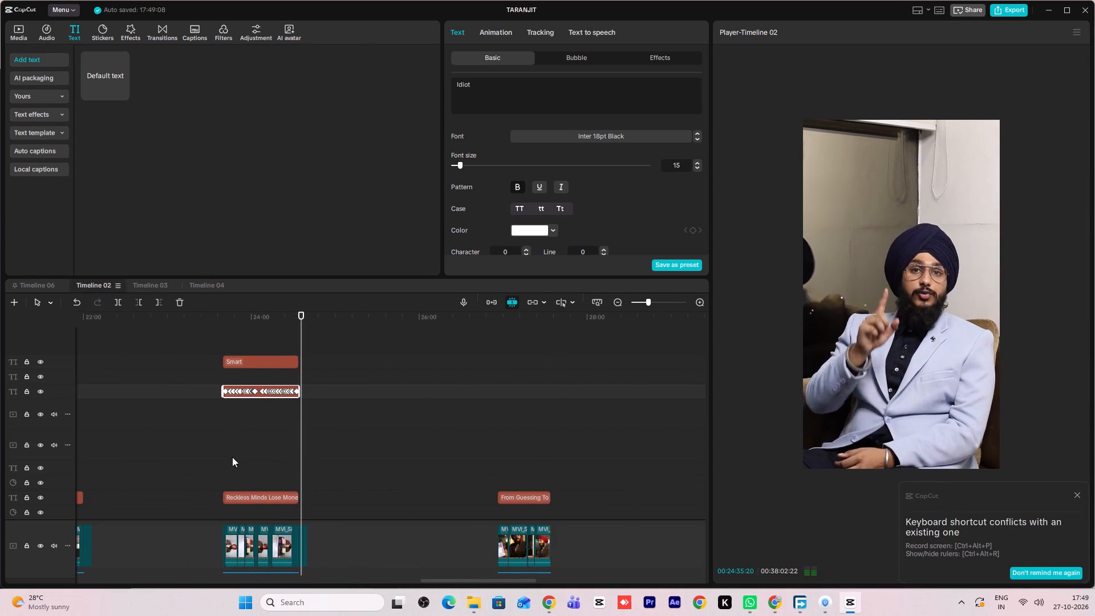
{"action": "left_click", "coordinate": [232, 457]}
{"action": "left_click_drag", "start_coordinate": [232, 457], "coordinate": [224, 459]}
{"action": "key", "text": "i"}
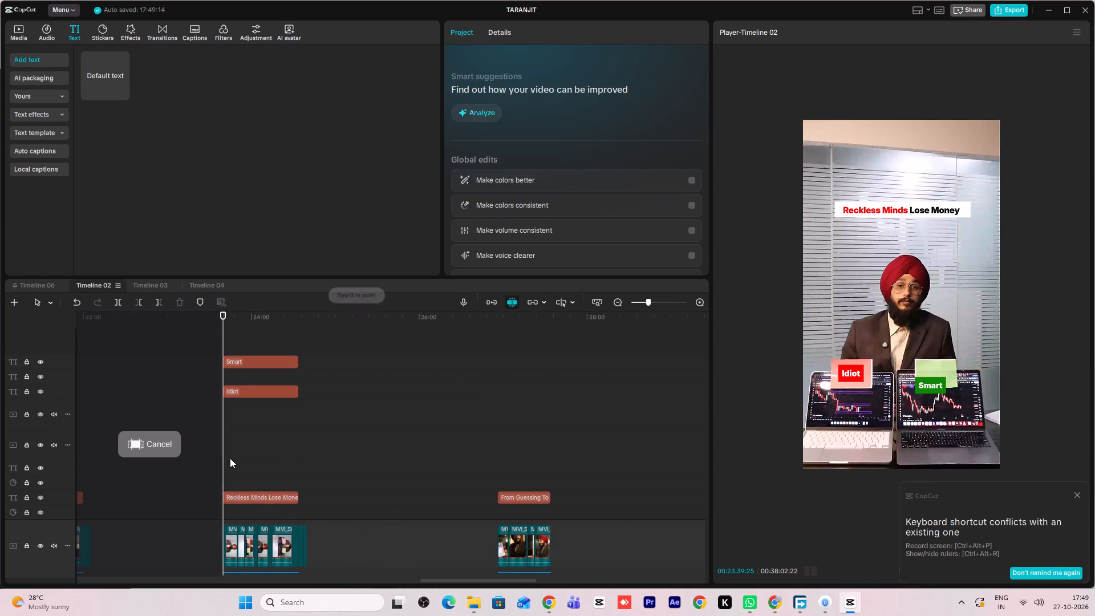
Realign the "Smart" text with the green note at the video's first frame, 00:23:39:25.
{"action": "key", "text": "space"}
{"action": "scroll", "coordinate": [309, 508], "scroll_direction": "up", "scroll_amount": 10, "text": "ctrl"}
{"action": "key", "text": "space"}
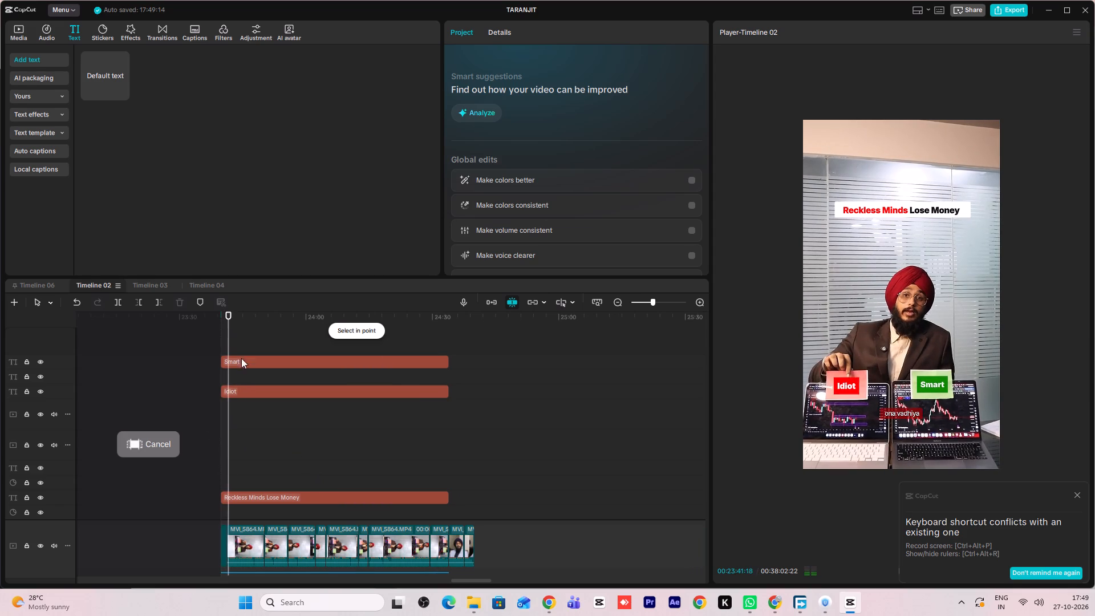
{"action": "left_click", "coordinate": [242, 355]}
{"action": "left_click", "coordinate": [229, 347]}
{"action": "left_click_drag", "start_coordinate": [229, 347], "coordinate": [221, 347]}
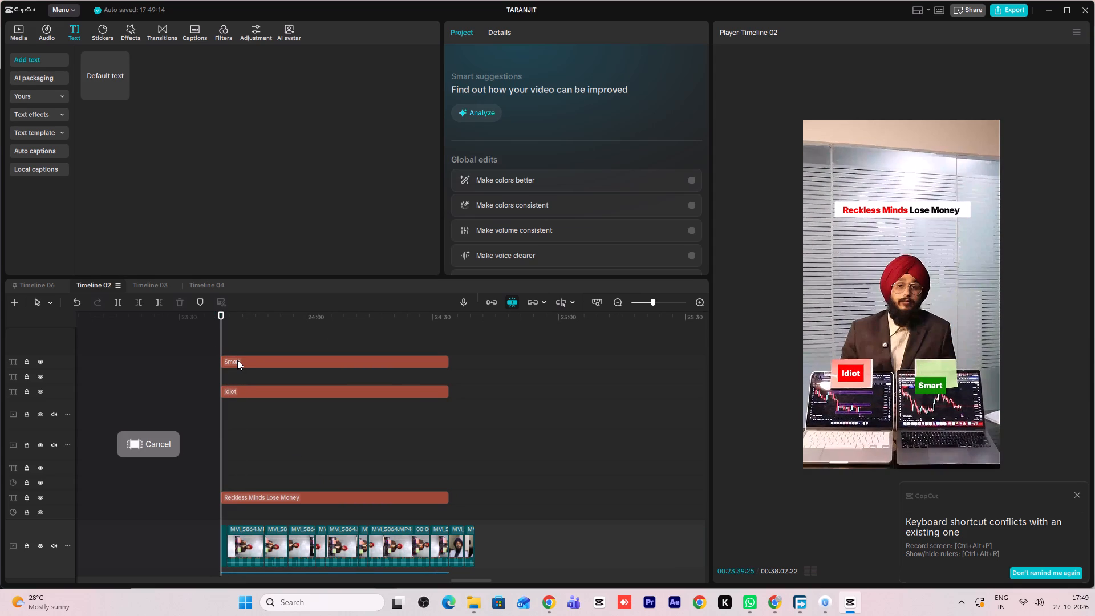
{"action": "left_click", "coordinate": [237, 360]}
{"action": "left_click_drag", "start_coordinate": [933, 382], "coordinate": [938, 371]}
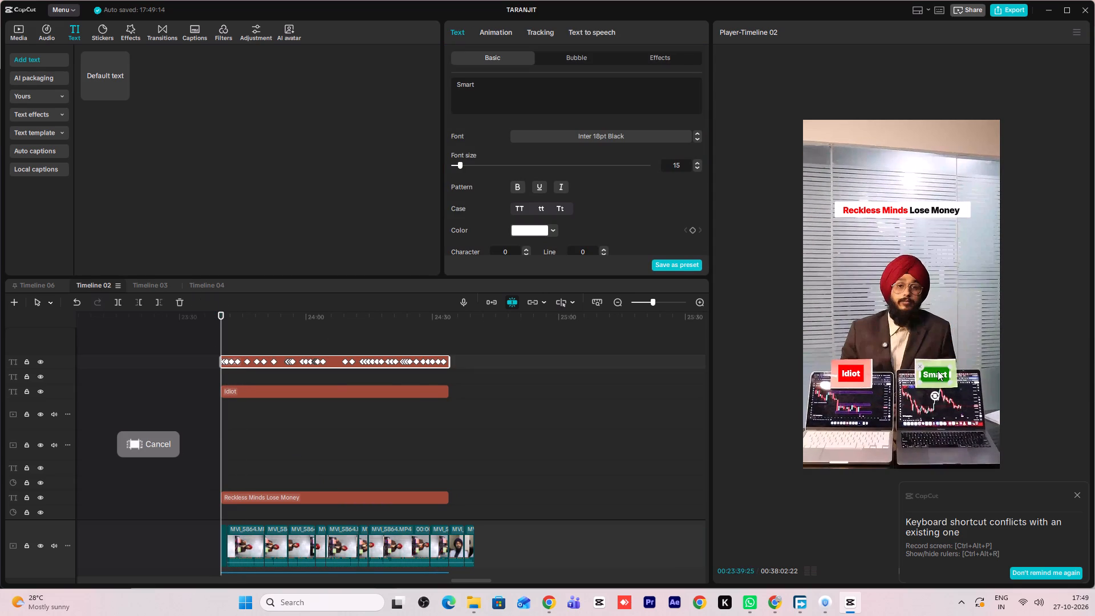
{"action": "left_click_drag", "start_coordinate": [938, 371], "coordinate": [938, 369]}
Play the video in passages from its start to about 00:24:02, checking that both labels stay on their notes.
{"action": "key", "text": "space"}
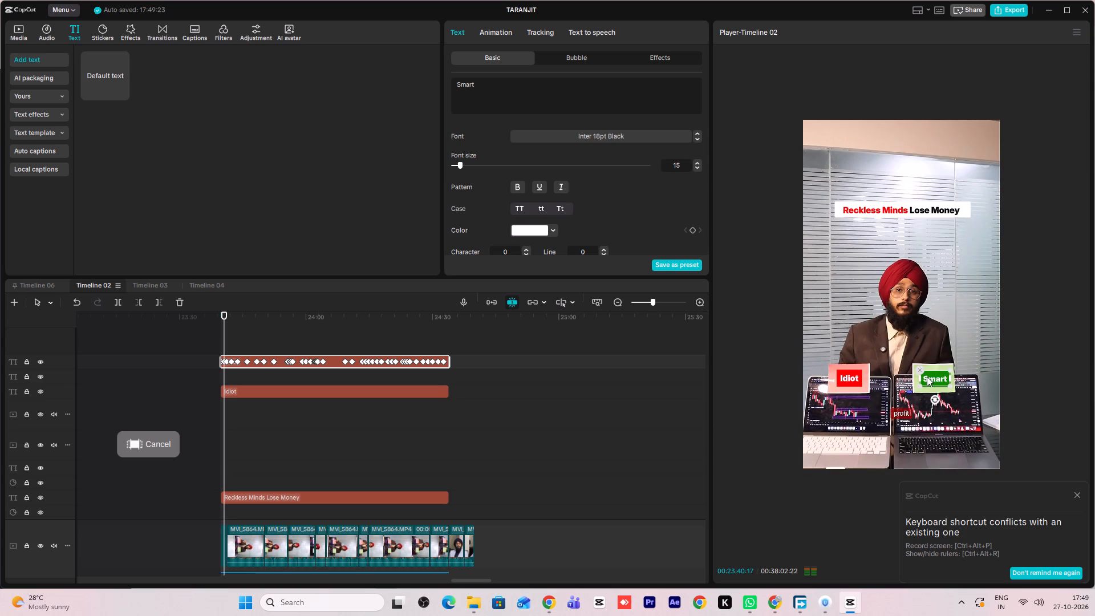
{"action": "key", "text": "space"}
{"action": "key", "text": "space"}
{"action": "key", "text": "space"}
{"action": "key", "text": "space"}
{"action": "key", "text": "space"}
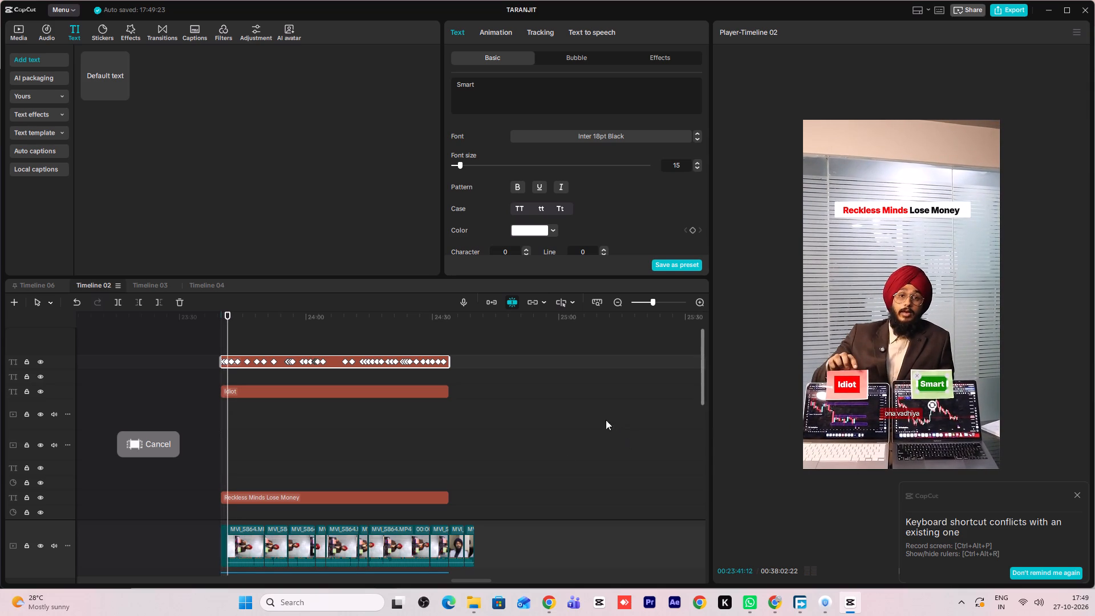
{"action": "key", "text": "space"}
{"action": "scroll", "coordinate": [307, 437], "scroll_direction": "down", "scroll_amount": 10, "text": "ctrl"}
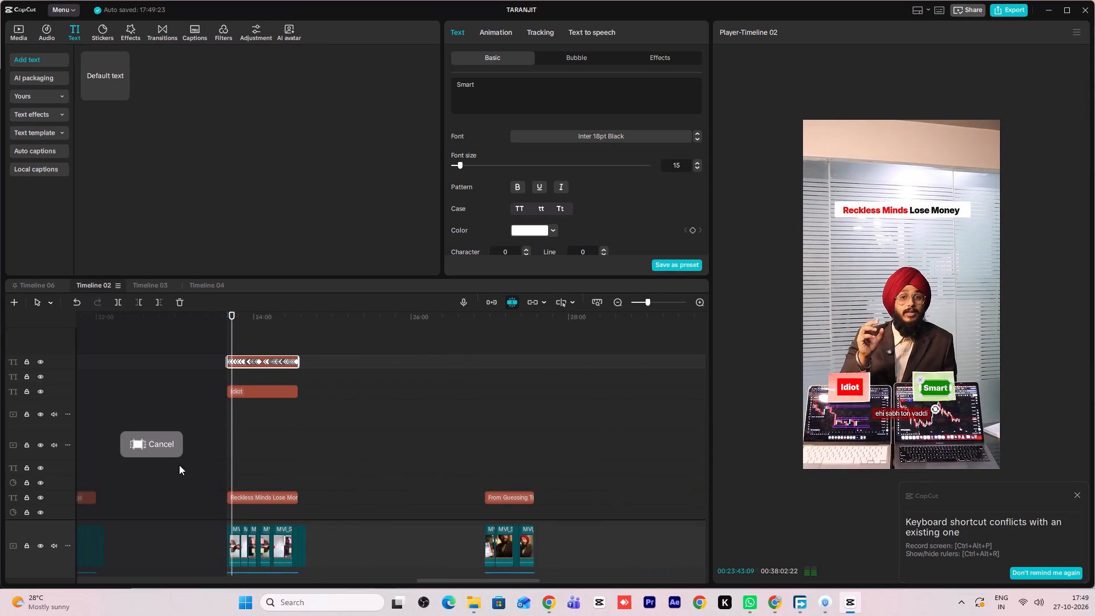
{"action": "left_click", "coordinate": [258, 435]}
{"action": "key", "text": "space"}
{"action": "key", "text": "space"}
{"action": "left_click", "coordinate": [246, 431]}
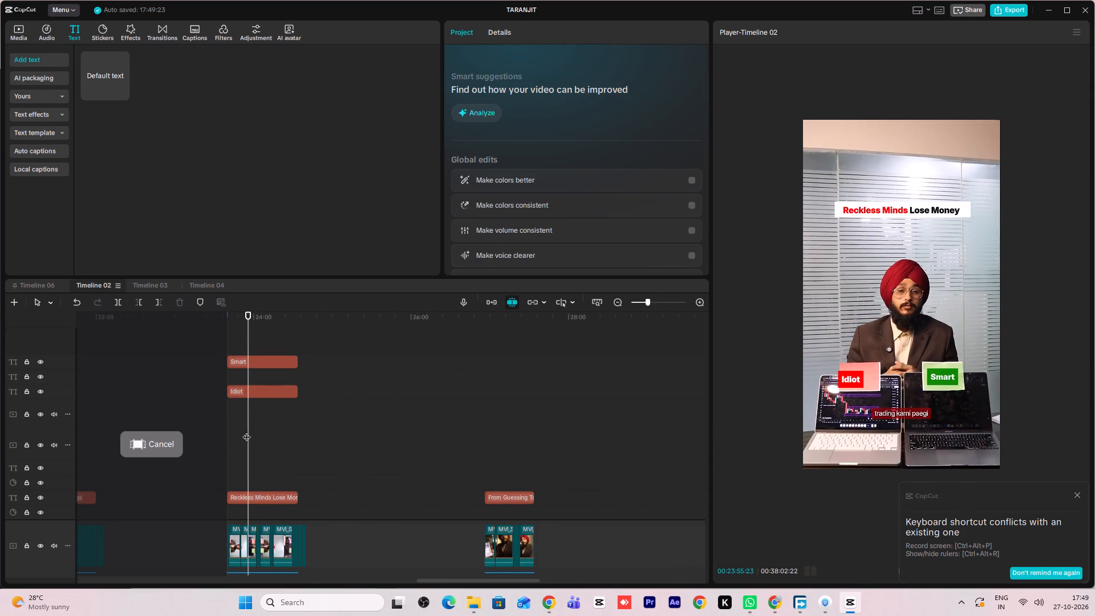
{"action": "key", "text": "space"}
{"action": "key", "text": "space"}
{"action": "key", "text": "space"}
{"action": "key", "text": "space"}
{"action": "key", "text": "space"}
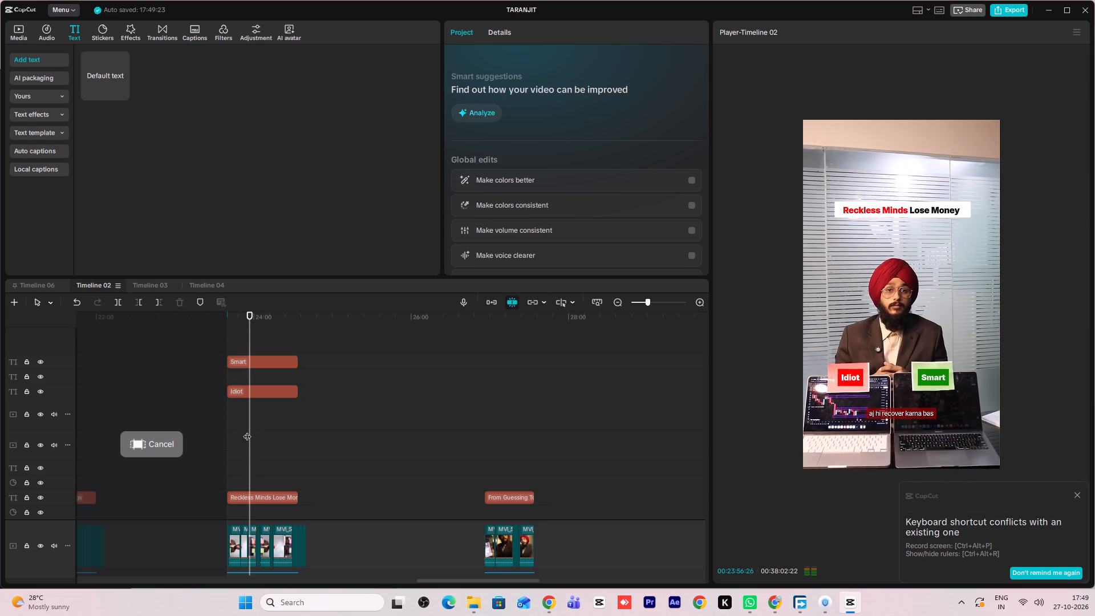
{"action": "key", "text": "space"}
{"action": "key", "text": "space"}
{"action": "key", "text": "space"}
{"action": "key", "text": "space"}
{"action": "key", "text": "space"}
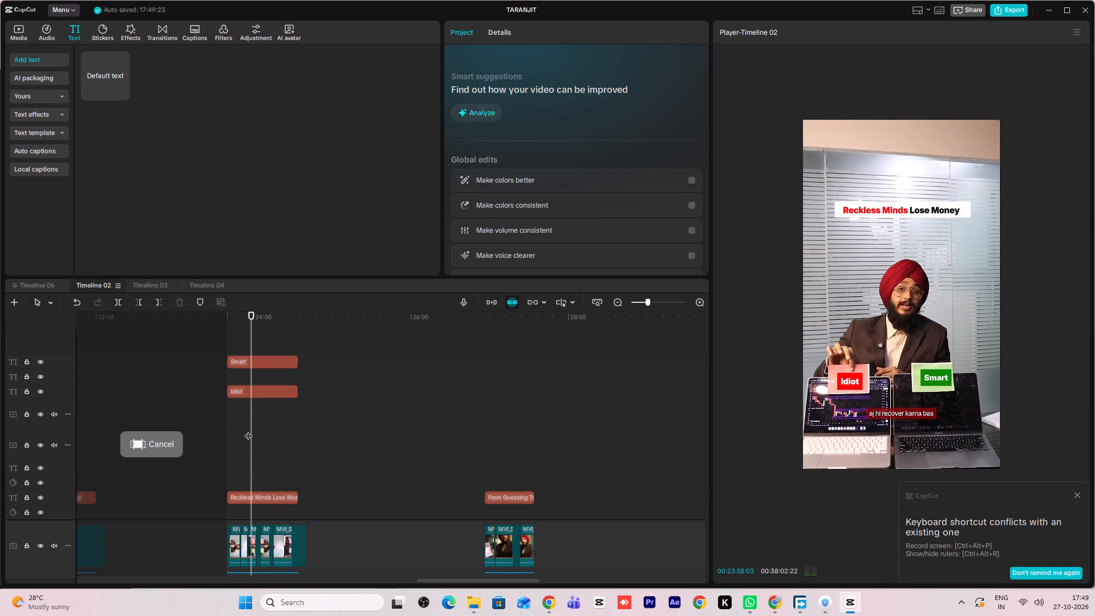
{"action": "key", "text": "space"}
{"action": "key", "text": "space"}
{"action": "key", "text": "space"}
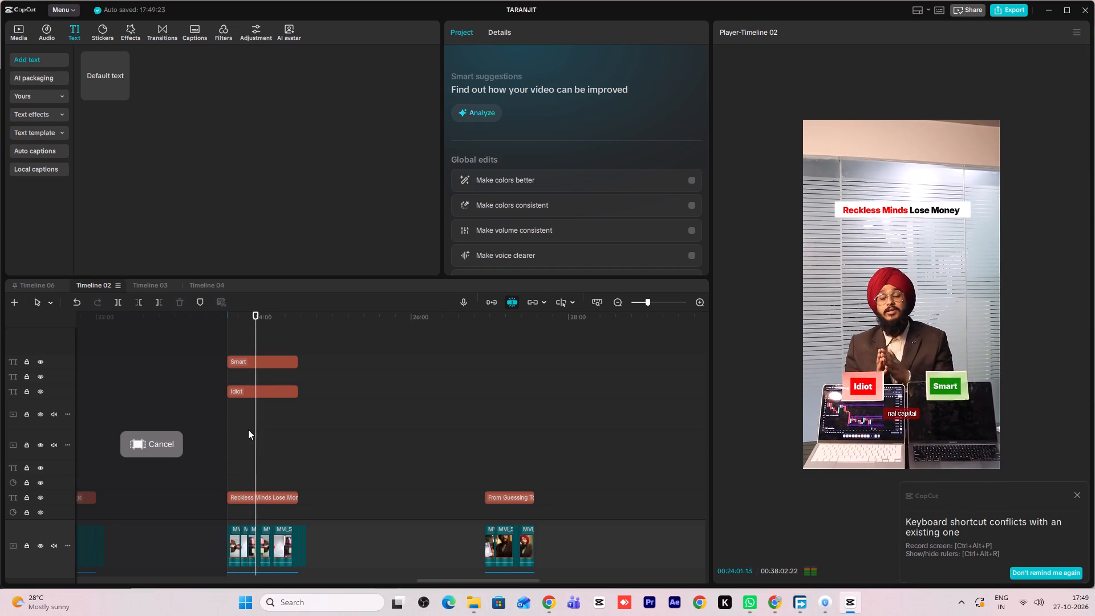
{"action": "key", "text": "space"}
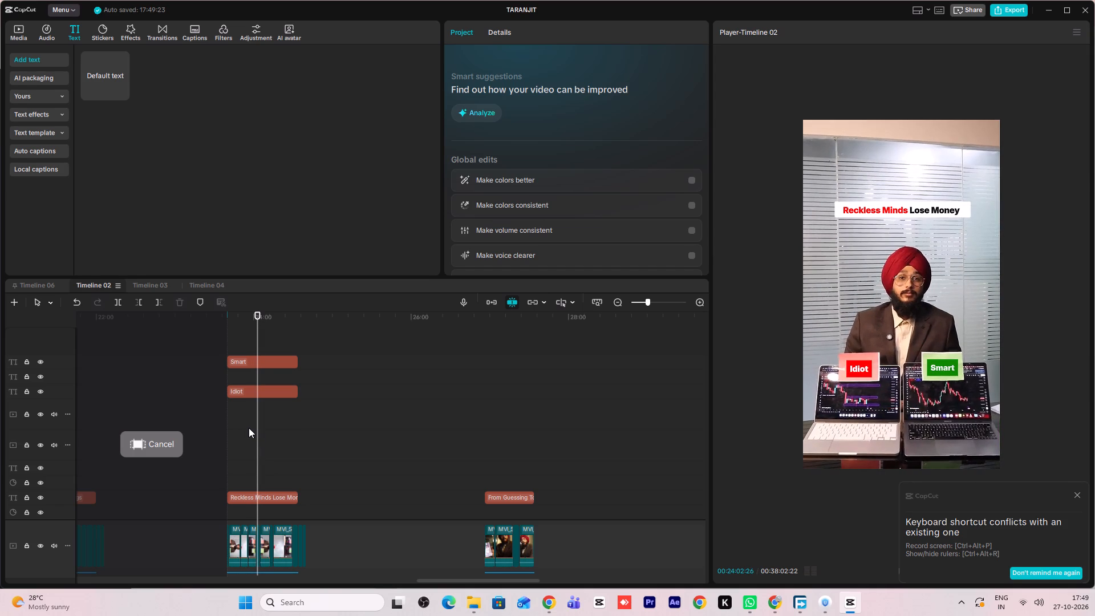
Step back to 00:24:02:08 and realign the "Smart" text with the green note.
{"action": "key", "text": "Left"}
{"action": "key", "text": "Left"}
{"action": "key", "text": "Left"}
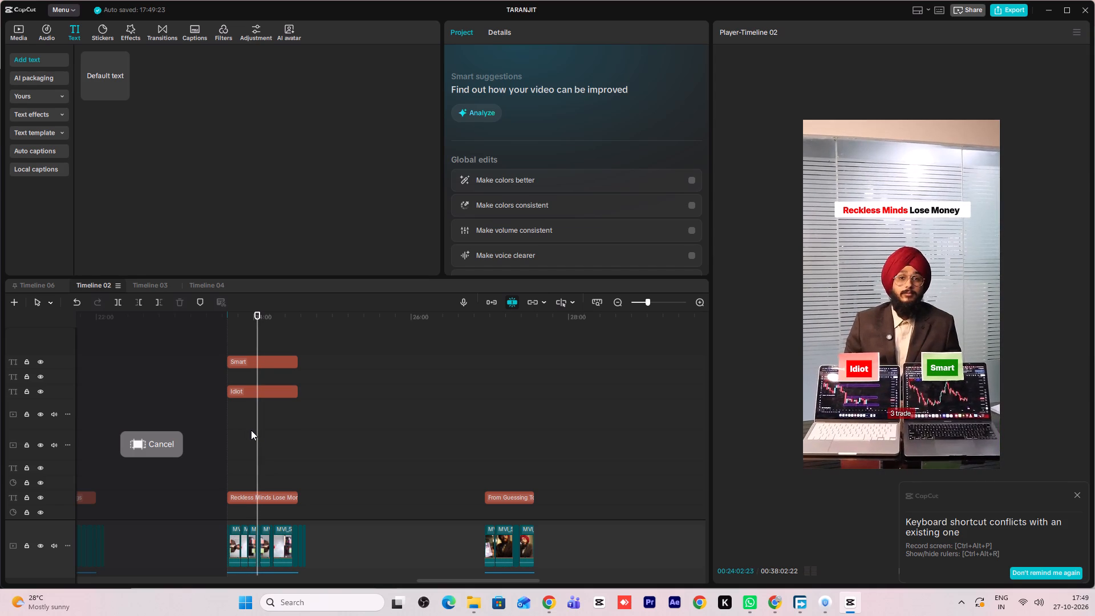
{"action": "key", "text": "Left"}
{"action": "key", "text": "Left"}
{"action": "key", "text": "Left"}
{"action": "key", "text": "Left"}
{"action": "key", "text": "Left"}
{"action": "key", "text": "Left"}
{"action": "key", "text": "Left"}
{"action": "key", "text": "Left"}
{"action": "key", "text": "Left"}
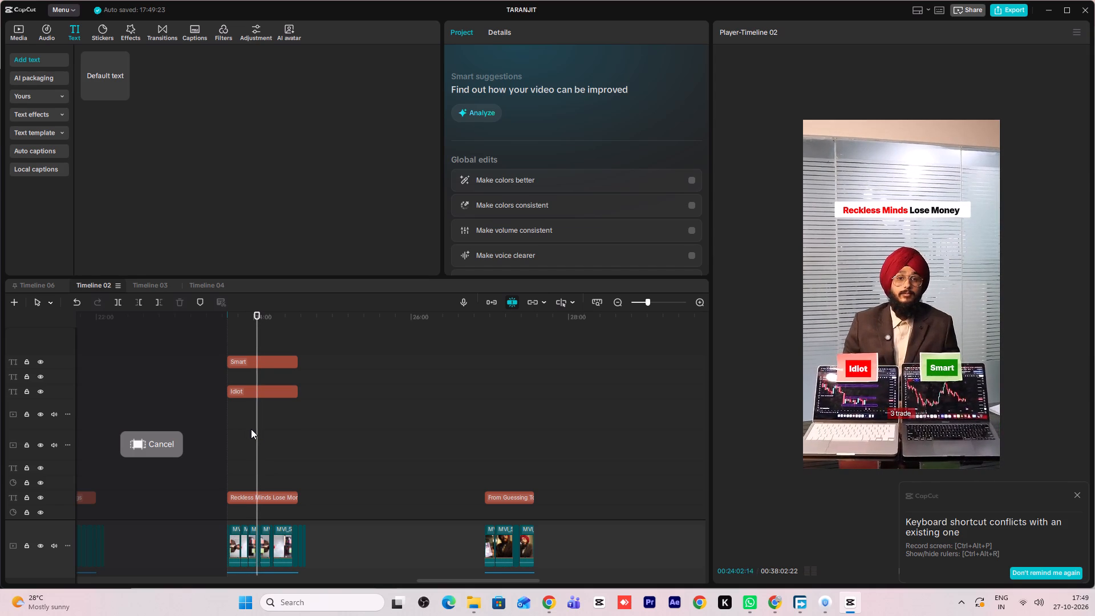
{"action": "key", "text": "Left"}
{"action": "key", "text": "Left"}
{"action": "key", "text": "Left"}
{"action": "key", "text": "Left"}
{"action": "key", "text": "Left"}
{"action": "key", "text": "Left"}
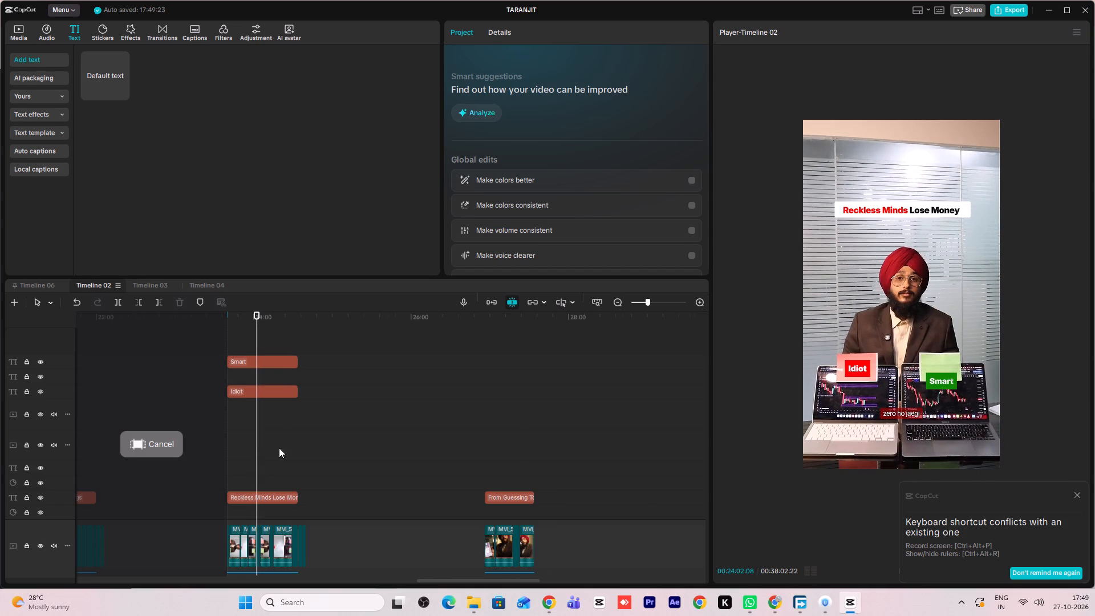
{"action": "scroll", "coordinate": [278, 444], "scroll_direction": "up", "scroll_amount": 10, "text": "ctrl"}
{"action": "left_click", "coordinate": [942, 382]}
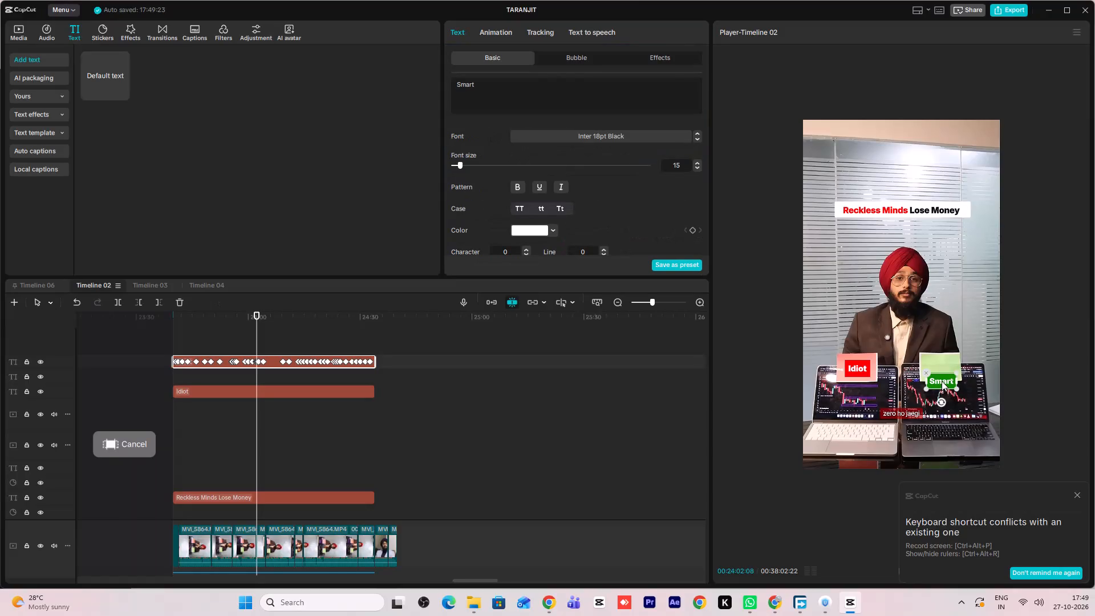
{"action": "left_click_drag", "start_coordinate": [942, 381], "coordinate": [943, 368]}
Realign the "Idiot" text with the pink note at 00:24:02:06 and play past the cut.
{"action": "key", "text": "Left"}
{"action": "key", "text": "Left"}
{"action": "key", "text": "Left"}
{"action": "key", "text": "Left"}
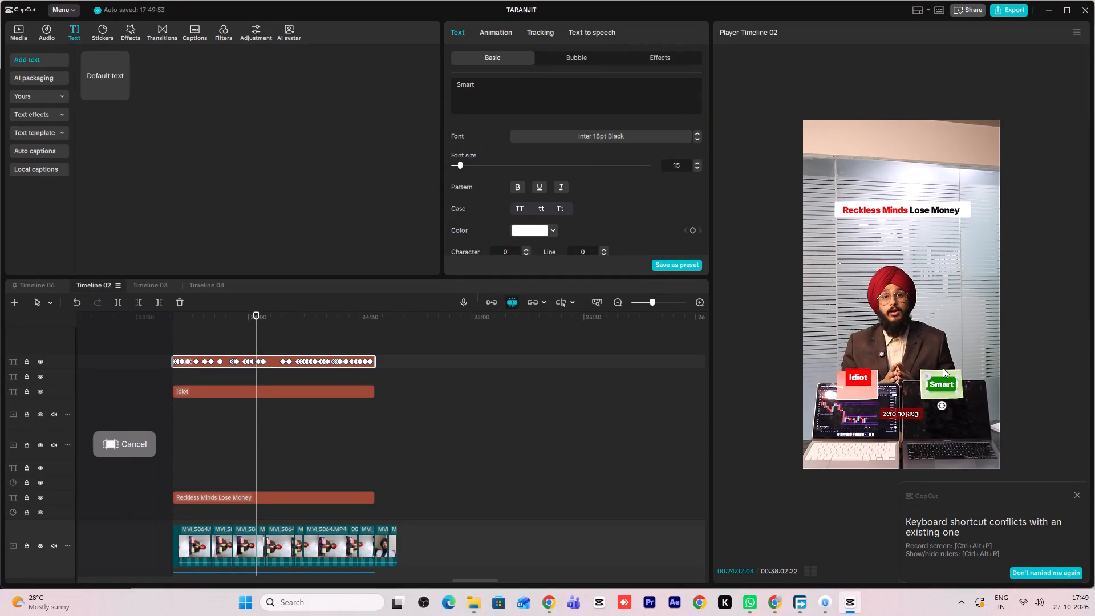
{"action": "key", "text": "Left"}
{"action": "key", "text": "Right"}
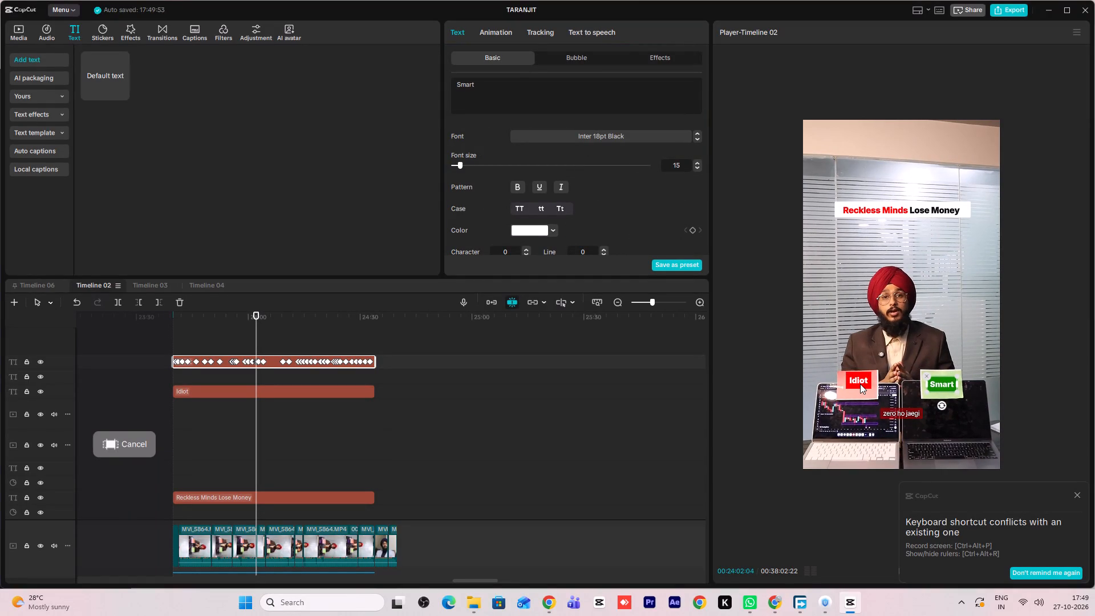
{"action": "key", "text": "Right"}
{"action": "key", "text": "Right"}
{"action": "left_click", "coordinate": [284, 395]}
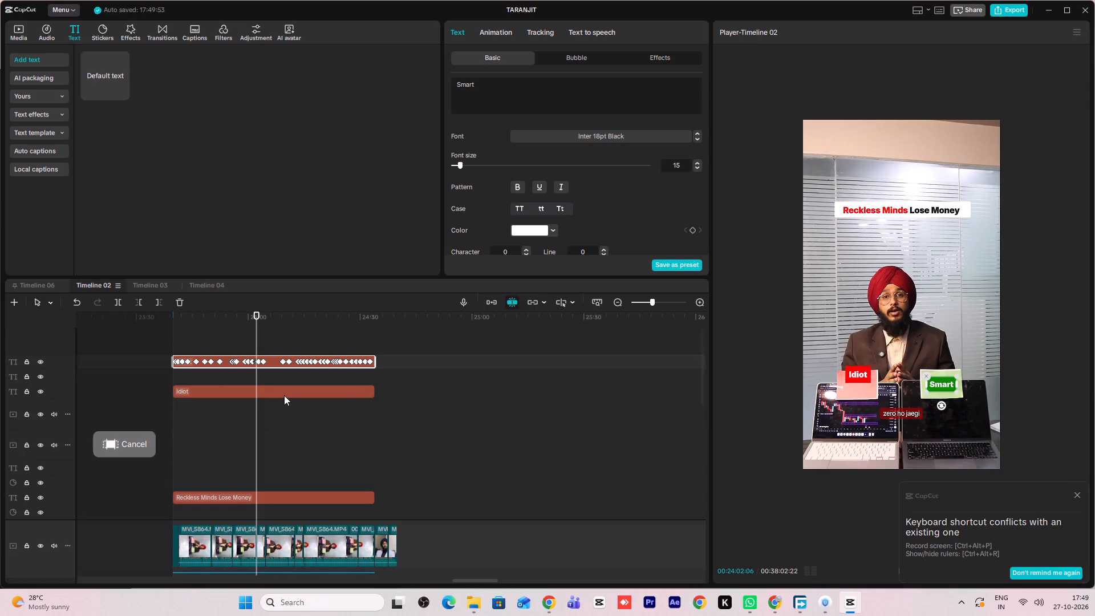
{"action": "left_click_drag", "start_coordinate": [856, 372], "coordinate": [856, 382]}
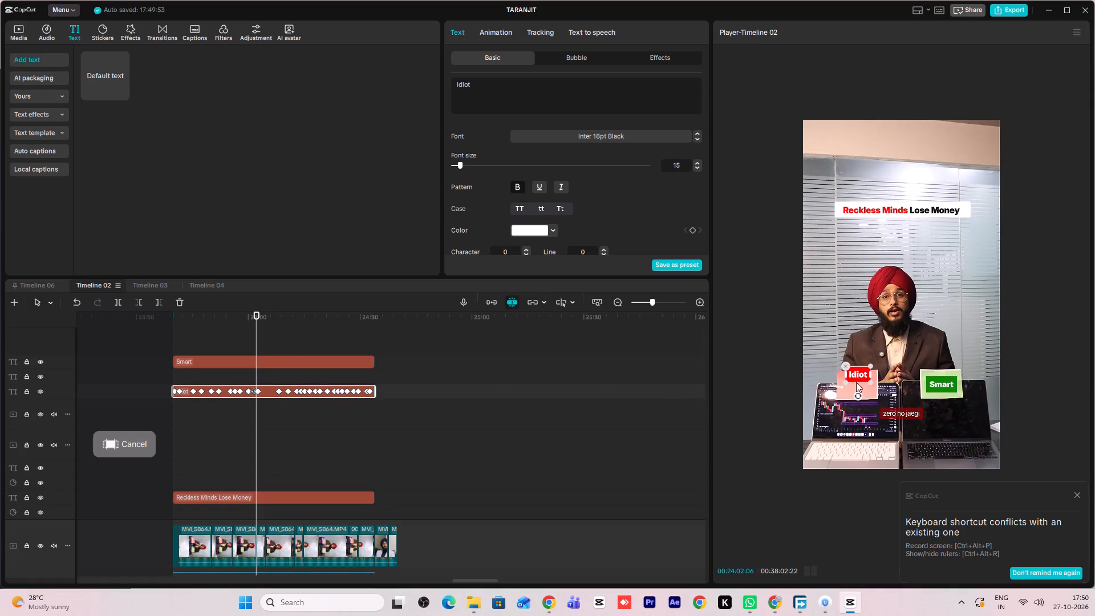
{"action": "left_click_drag", "start_coordinate": [856, 382], "coordinate": [857, 383]}
{"action": "key", "text": "space"}
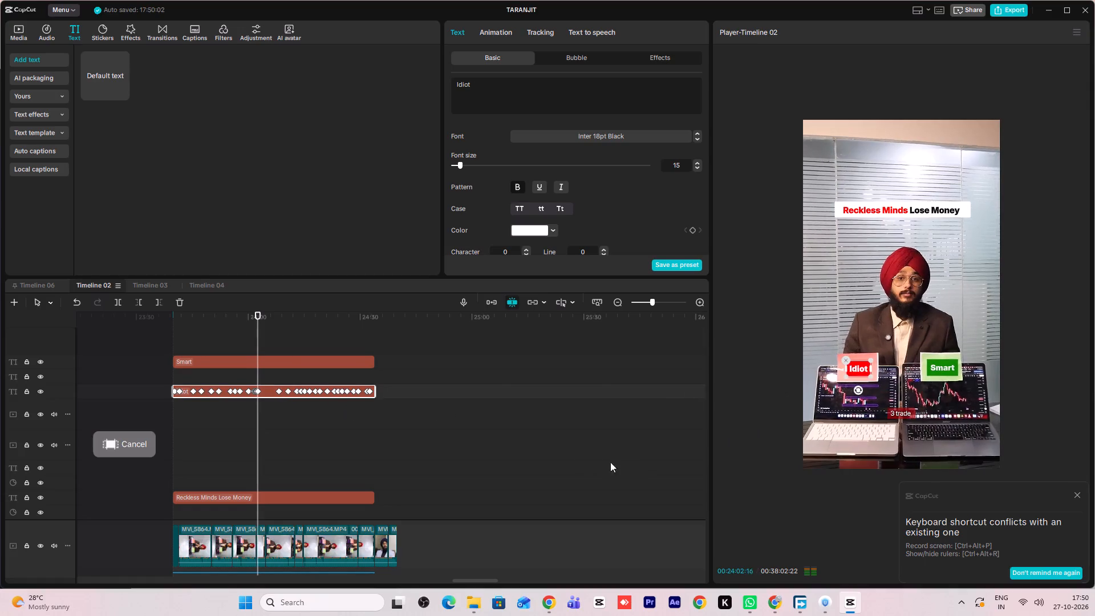
Check the remaining footage, mark the out point at 00:24:40:01 after the video's last clip, and replay the opening.
{"action": "scroll", "coordinate": [269, 487], "scroll_direction": "down", "scroll_amount": 12, "text": "ctrl"}
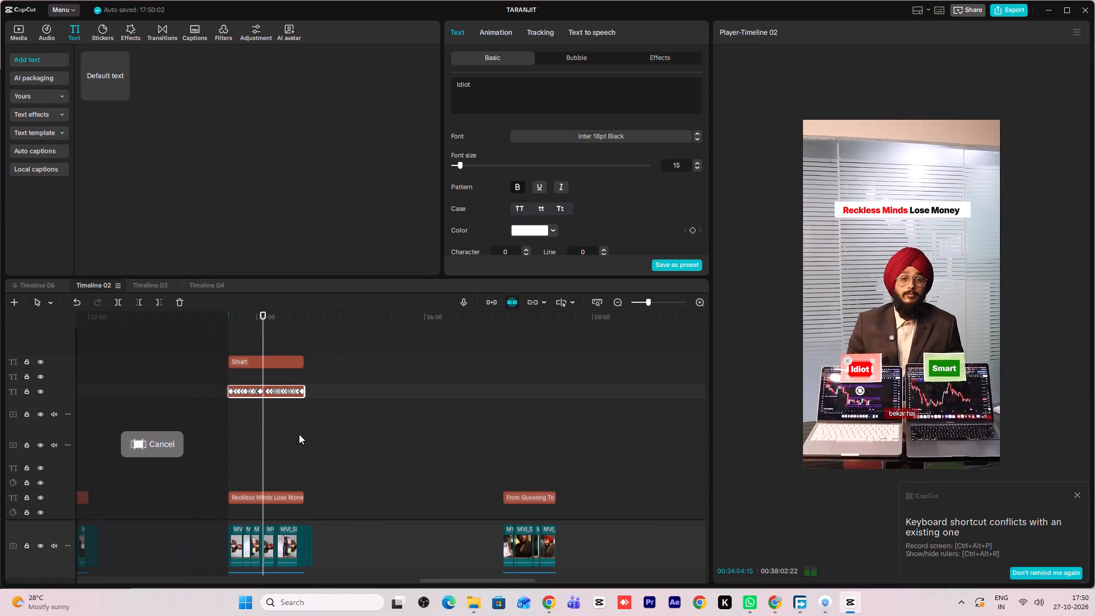
{"action": "left_click", "coordinate": [299, 434]}
{"action": "left_click_drag", "start_coordinate": [299, 434], "coordinate": [267, 432]}
{"action": "key", "text": "space"}
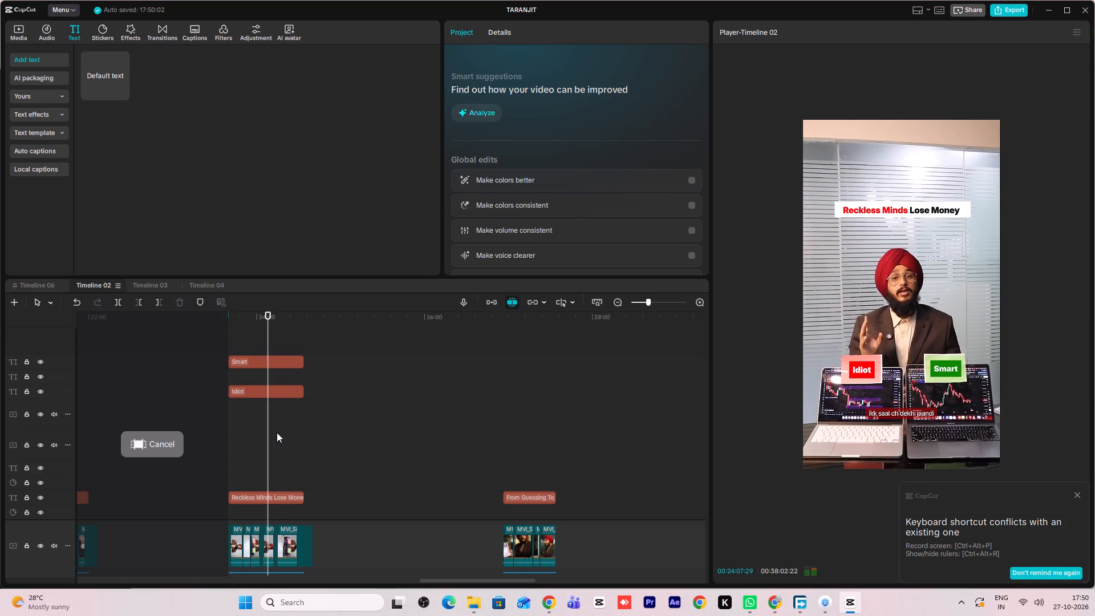
{"action": "left_click_drag", "start_coordinate": [277, 432], "coordinate": [285, 440]}
{"action": "left_click", "coordinate": [283, 439]}
{"action": "left_click_drag", "start_coordinate": [283, 439], "coordinate": [275, 439]}
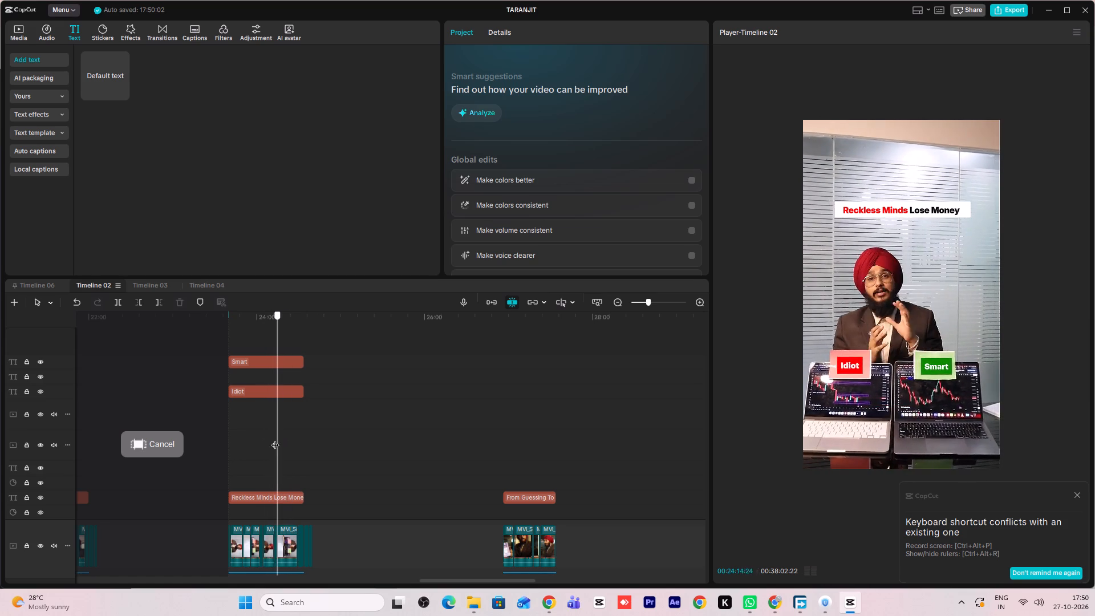
{"action": "left_click_drag", "start_coordinate": [275, 439], "coordinate": [313, 445]}
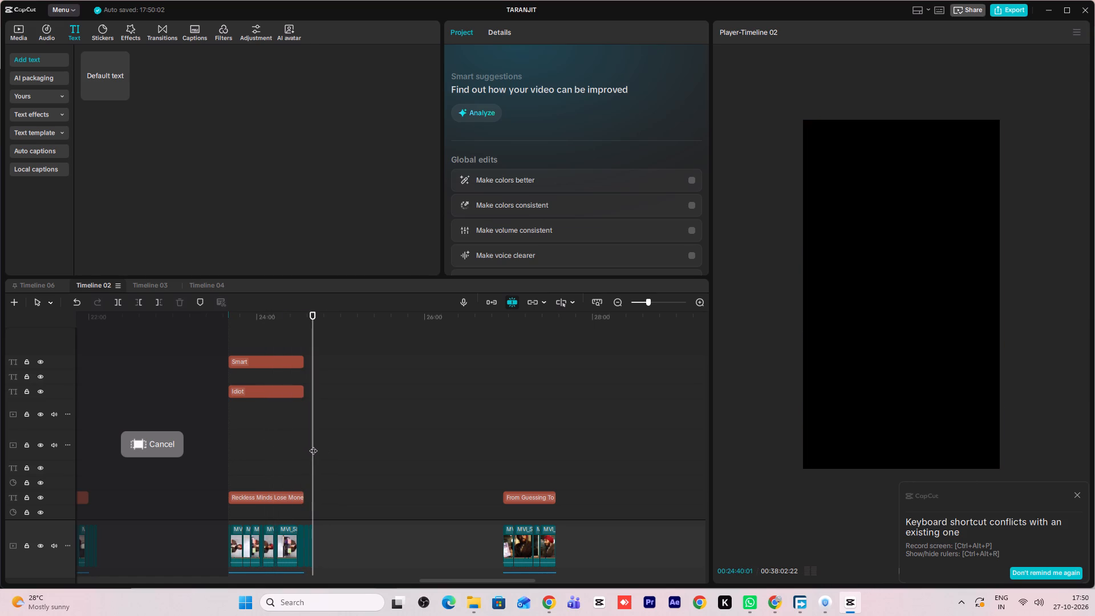
{"action": "key", "text": "o"}
{"action": "left_click", "coordinate": [290, 439]}
{"action": "left_click_drag", "start_coordinate": [290, 439], "coordinate": [229, 437]}
{"action": "key", "text": "space"}
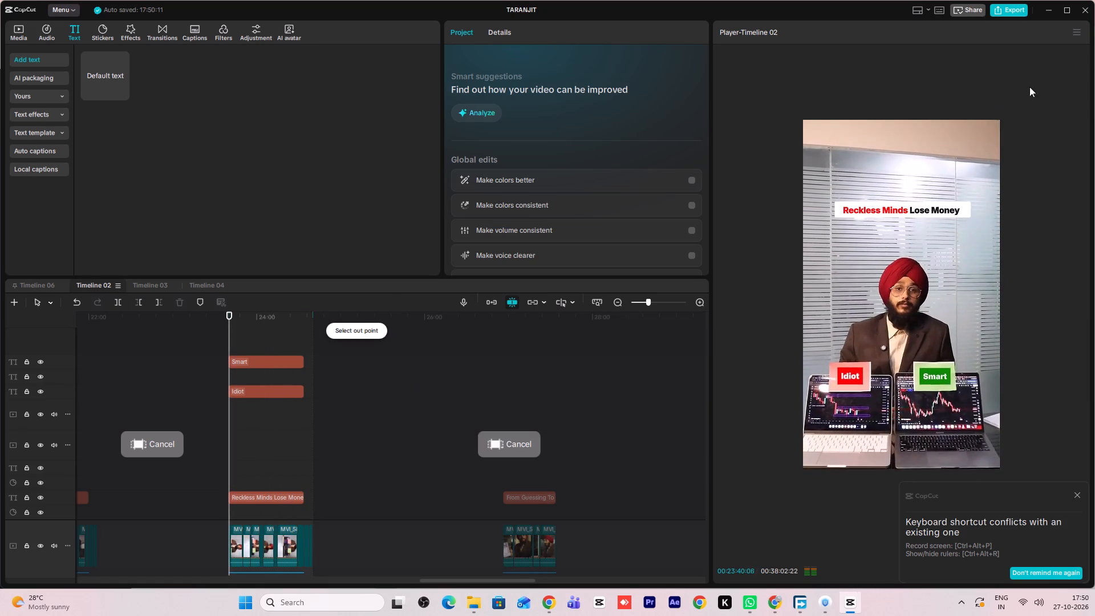
{"action": "key", "text": "space"}
Export the marked range of Timeline 02 under the name "Reckless minds 1" and close the finished export.
{"action": "left_click", "coordinate": [1005, 10]}
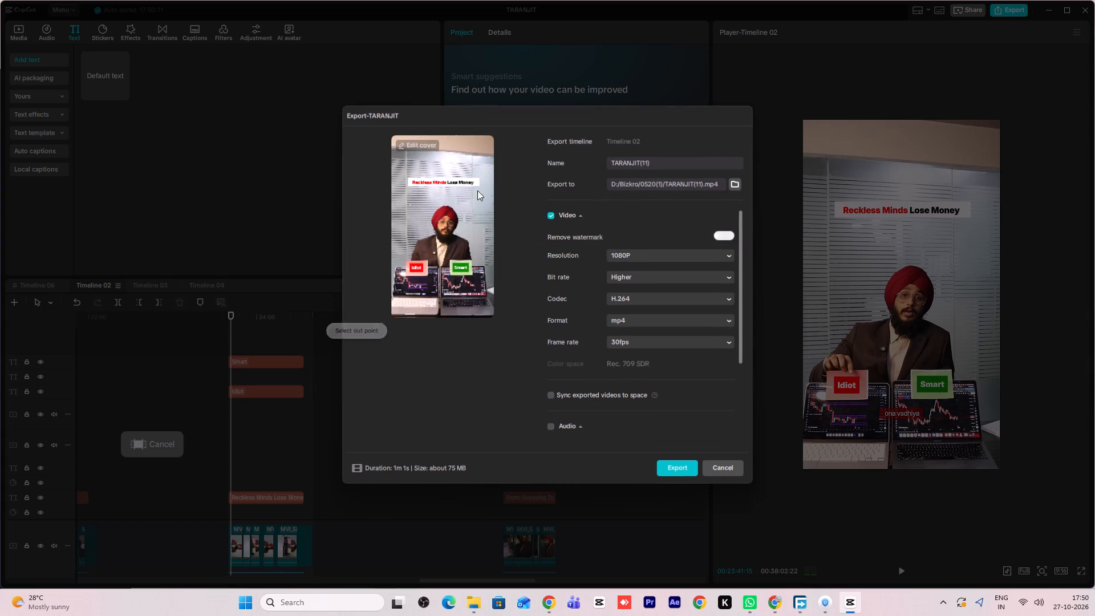
{"action": "left_click_drag", "start_coordinate": [666, 162], "coordinate": [560, 156]}
{"action": "key", "text": "BackSpace"}
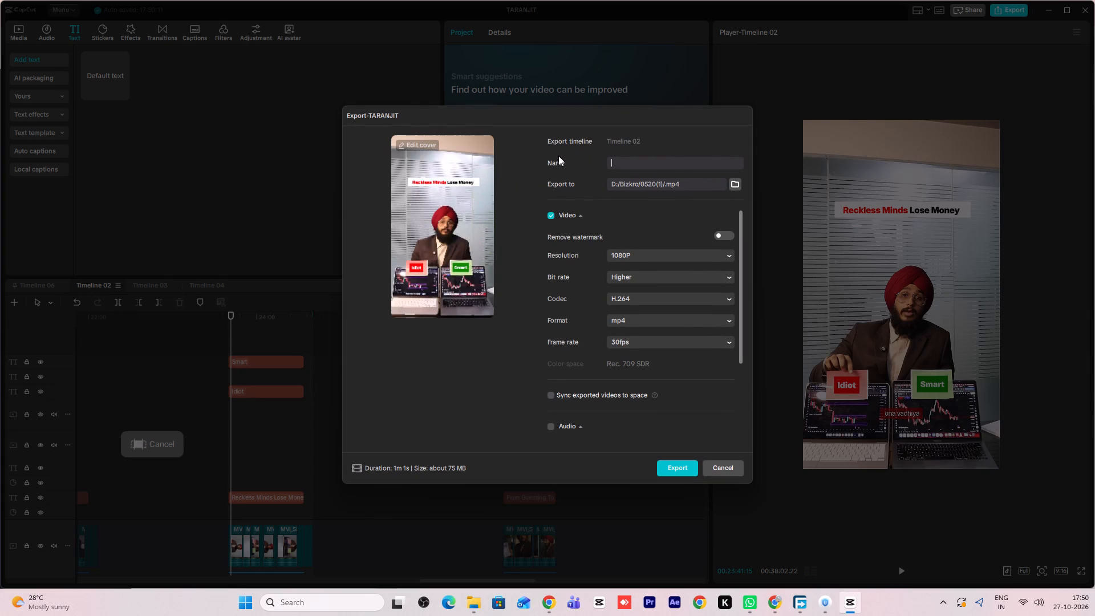
{"action": "type", "text": "Reckless"}
{"action": "key", "text": "space"}
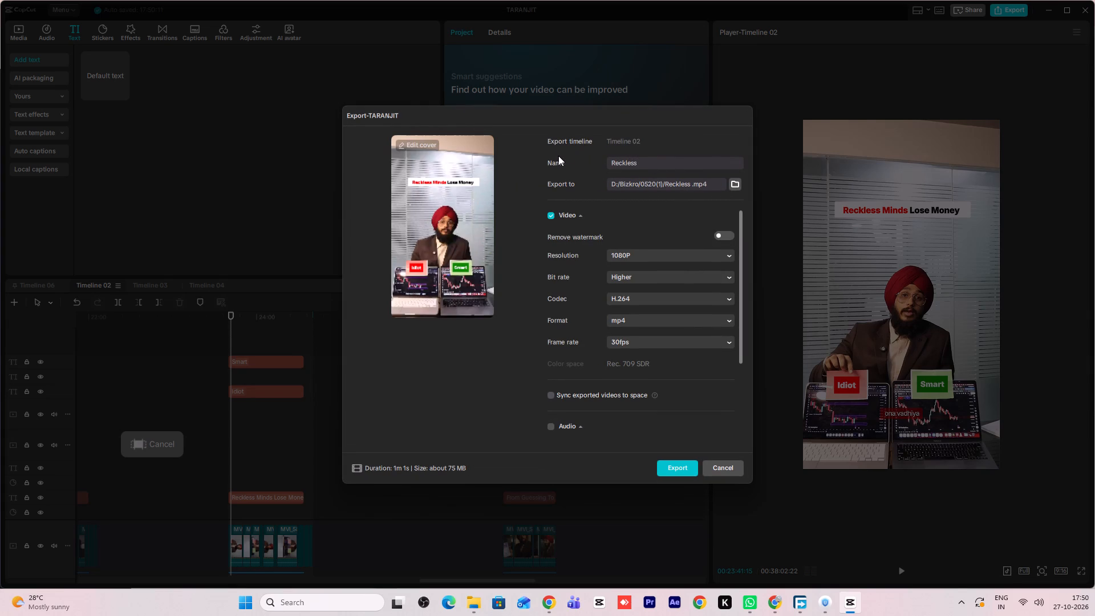
{"action": "type", "text": "minds"}
{"action": "key", "text": "space"}
{"action": "key", "text": "1"}
{"action": "left_click", "coordinate": [672, 461]}
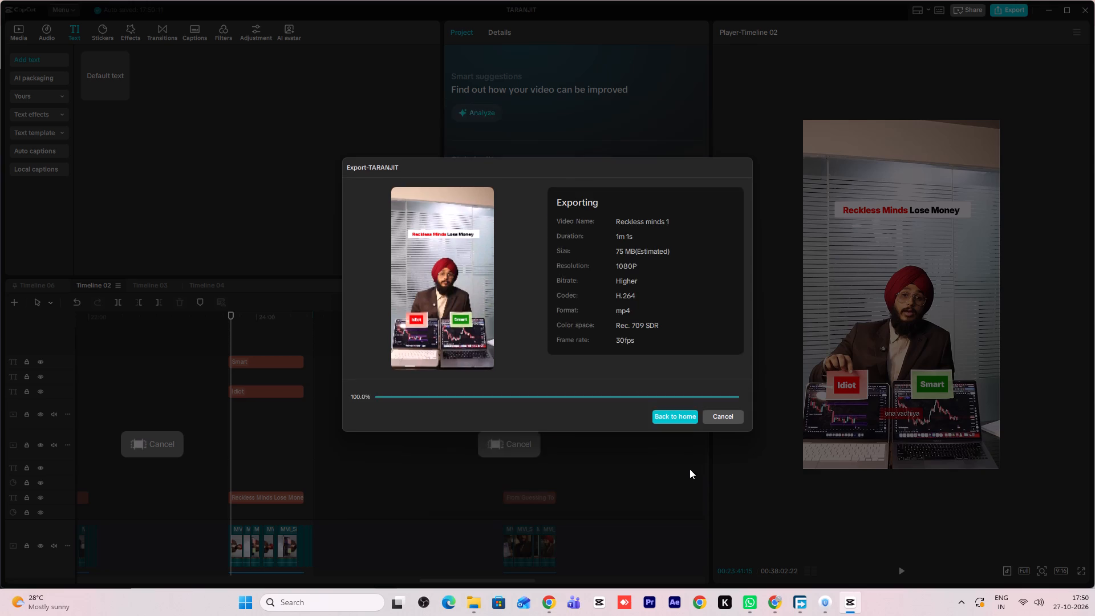
{"action": "left_click", "coordinate": [720, 457]}
Cancel the in/out range selection on Timeline 02.
{"action": "scroll", "coordinate": [573, 505], "scroll_direction": "down", "scroll_amount": 13, "text": "ctrl"}
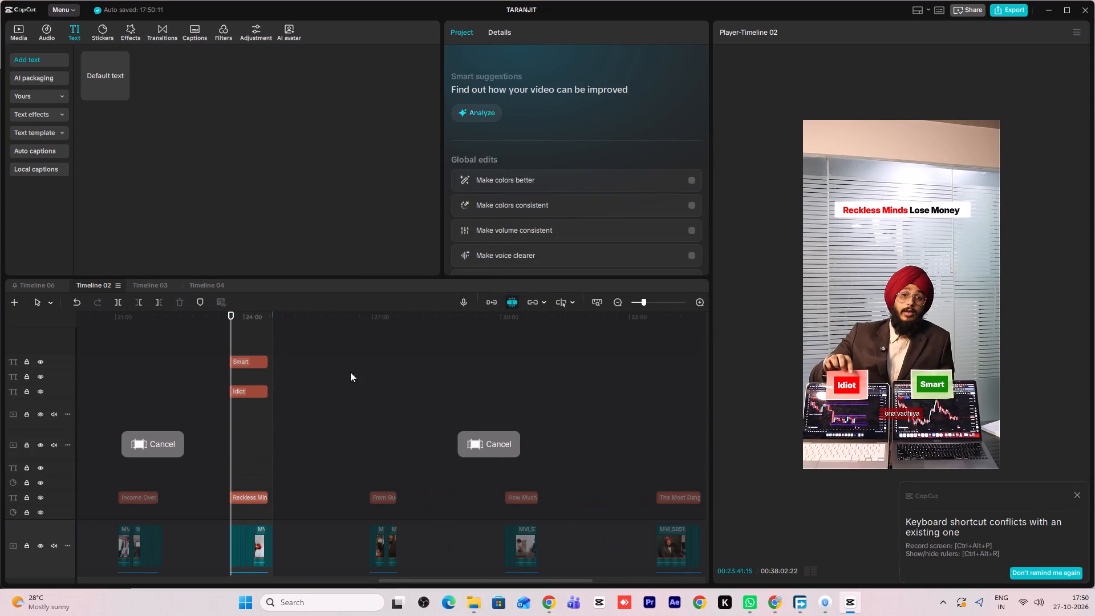
{"action": "left_click", "coordinate": [485, 449]}
Switch to Chrome and review the in-progress videos in the Bizkro editing list, checking which still need an edited link before their deadlines.
{"action": "left_click", "coordinate": [765, 608]}
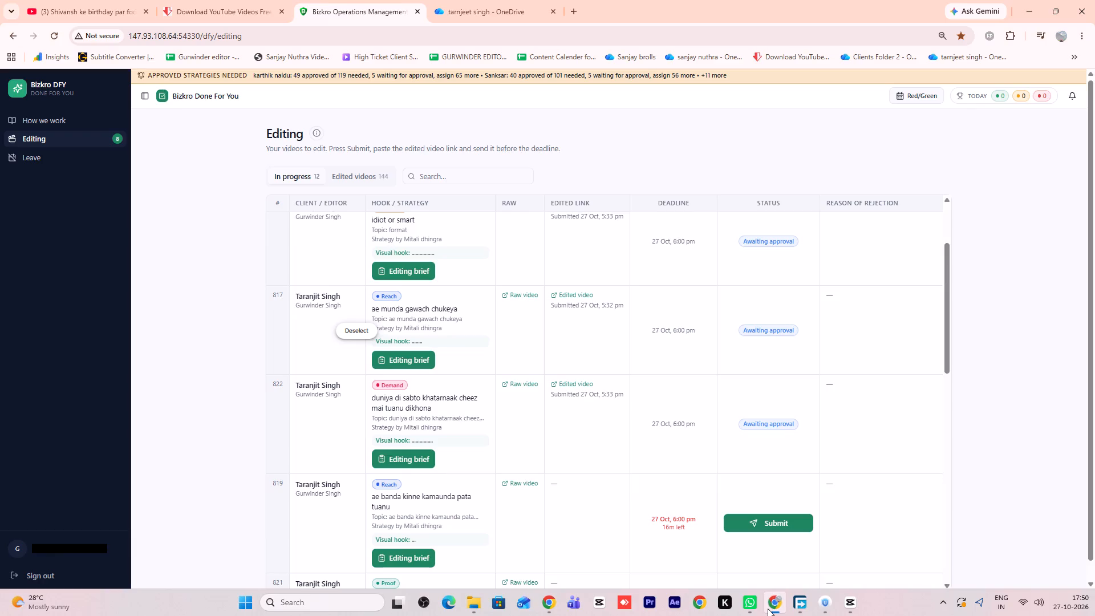
{"action": "scroll", "coordinate": [620, 427], "scroll_direction": "down", "scroll_amount": 12}
{"action": "scroll", "coordinate": [613, 469], "scroll_direction": "up", "scroll_amount": 2}
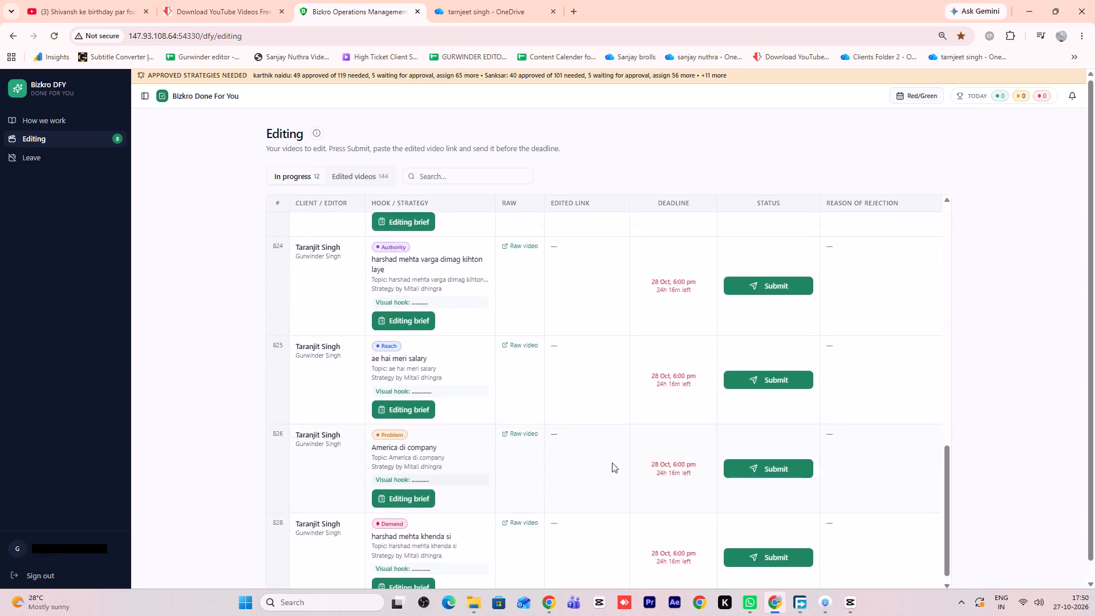
{"action": "scroll", "coordinate": [612, 463], "scroll_direction": "up", "scroll_amount": 19}
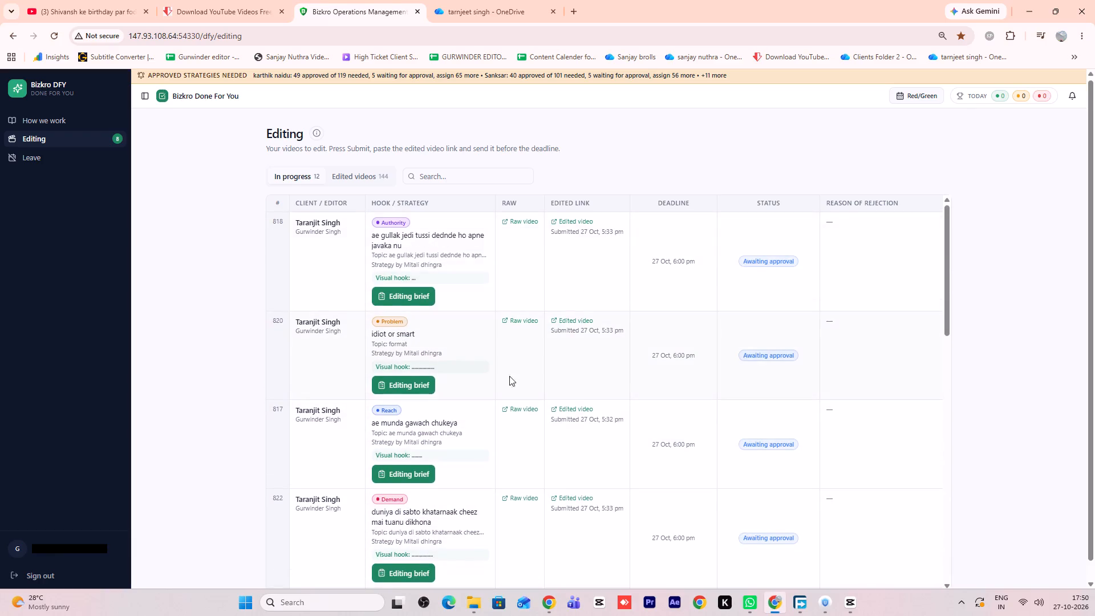
{"action": "scroll", "coordinate": [634, 370], "scroll_direction": "down", "scroll_amount": 1}
{"action": "scroll", "coordinate": [620, 455], "scroll_direction": "down", "scroll_amount": 4}
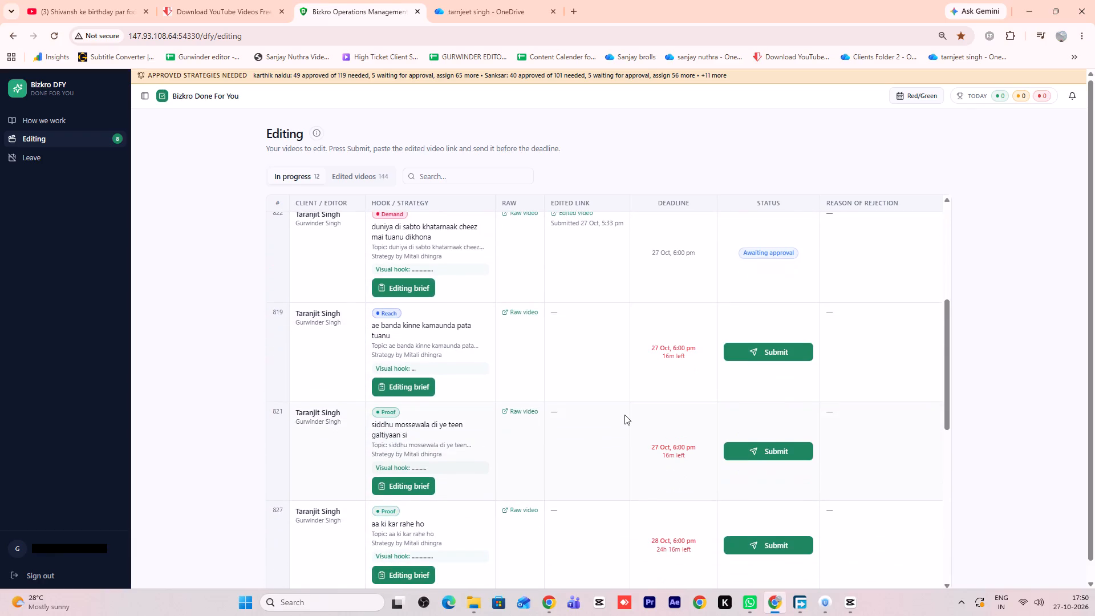
{"action": "scroll", "coordinate": [624, 415], "scroll_direction": "down", "scroll_amount": 12}
{"action": "scroll", "coordinate": [629, 419], "scroll_direction": "up", "scroll_amount": 9}
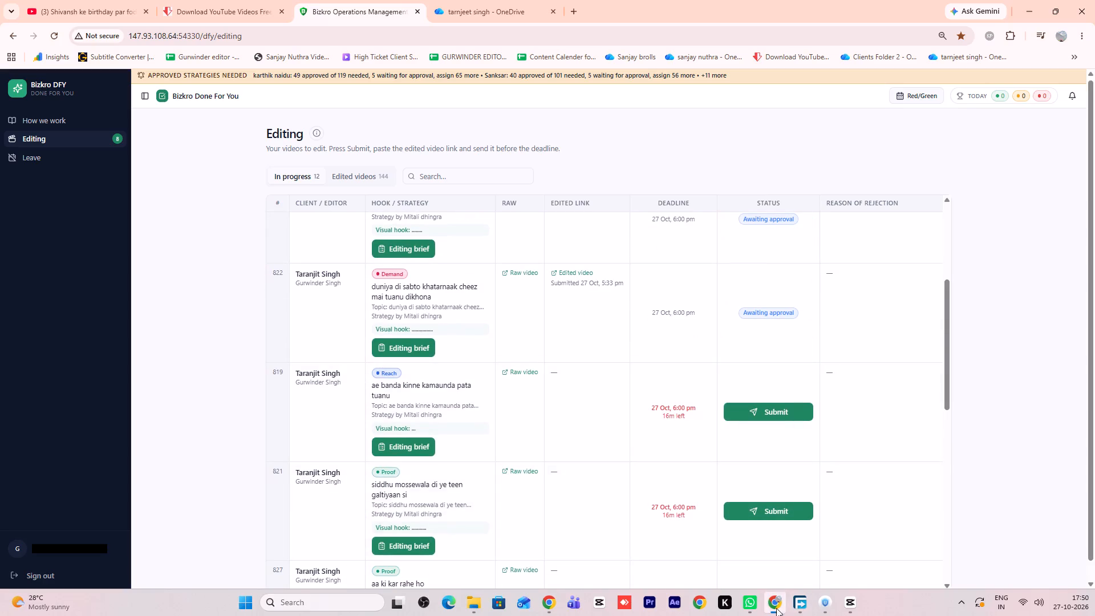
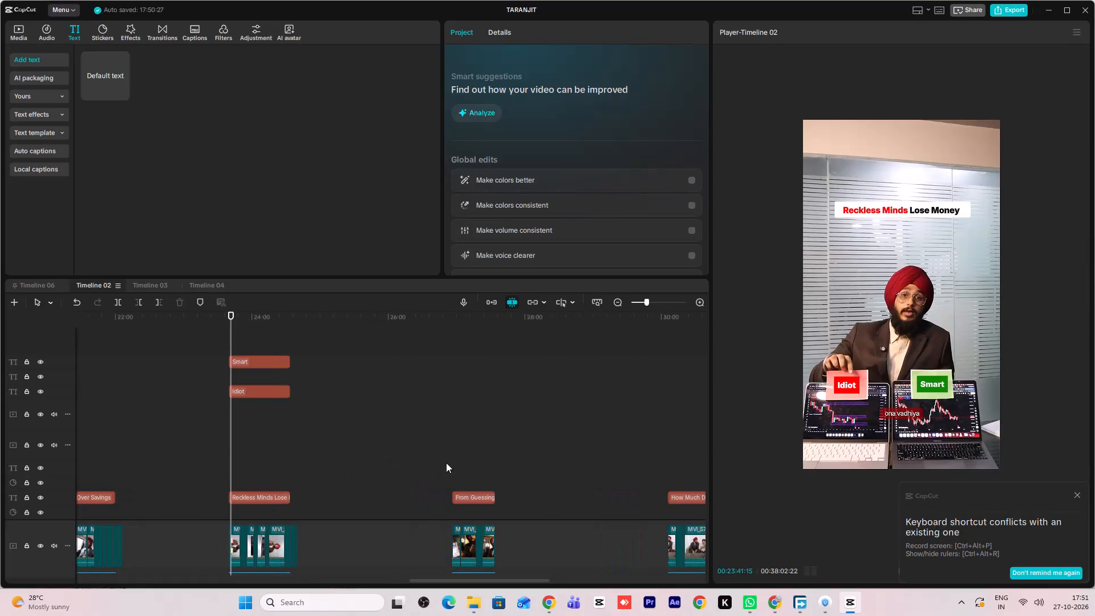
Mark an in/out range around the "How Much Does This Guy Earn" video on Timeline 02, from 00:30:05:27 to its last clip's end.
{"action": "double_click", "coordinate": [451, 458]}
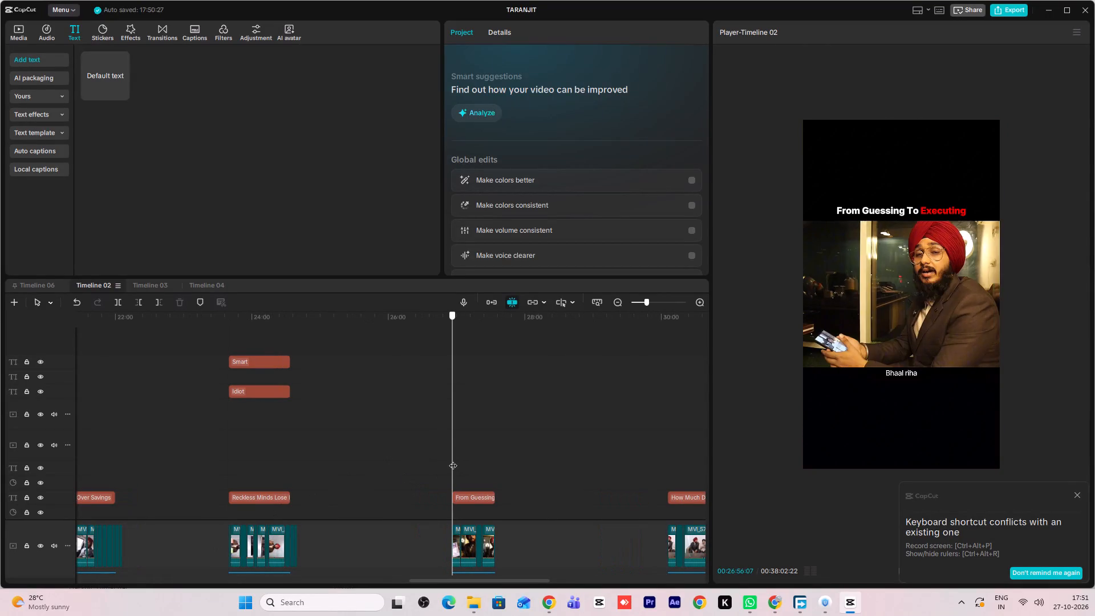
{"action": "key", "text": "space"}
{"action": "scroll", "coordinate": [497, 501], "scroll_direction": "down", "scroll_amount": 17}
{"action": "scroll", "coordinate": [546, 471], "scroll_direction": "up", "scroll_amount": 1, "text": "ctrl"}
{"action": "scroll", "coordinate": [563, 454], "scroll_direction": "down", "scroll_amount": 5, "text": "ctrl"}
{"action": "double_click", "coordinate": [562, 468]}
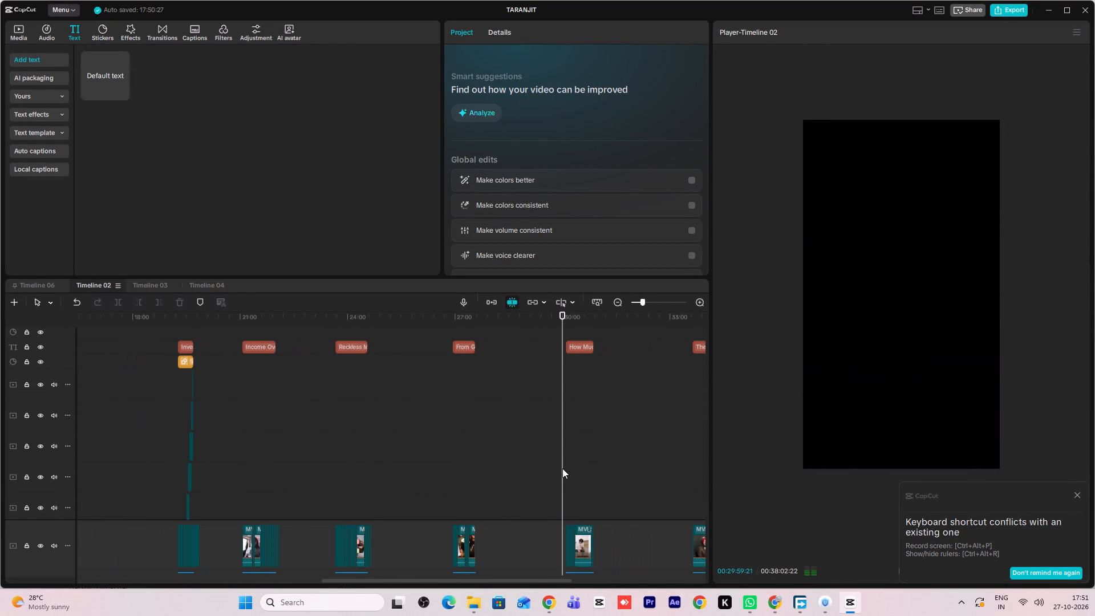
{"action": "key", "text": "space"}
{"action": "scroll", "coordinate": [605, 479], "scroll_direction": "down", "scroll_amount": 7, "text": "ctrl"}
{"action": "scroll", "coordinate": [564, 540], "scroll_direction": "up", "scroll_amount": 10, "text": "ctrl"}
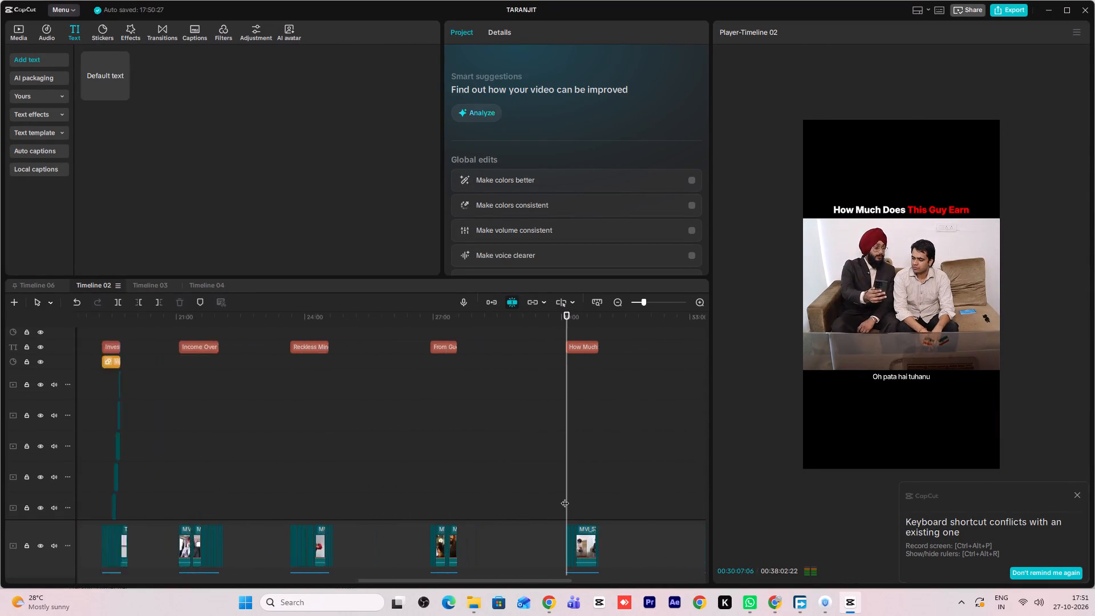
{"action": "scroll", "coordinate": [565, 497], "scroll_direction": "up", "scroll_amount": 6, "text": "ctrl"}
{"action": "left_click", "coordinate": [581, 487]}
{"action": "left_click_drag", "start_coordinate": [581, 487], "coordinate": [566, 489]}
{"action": "key", "text": "i"}
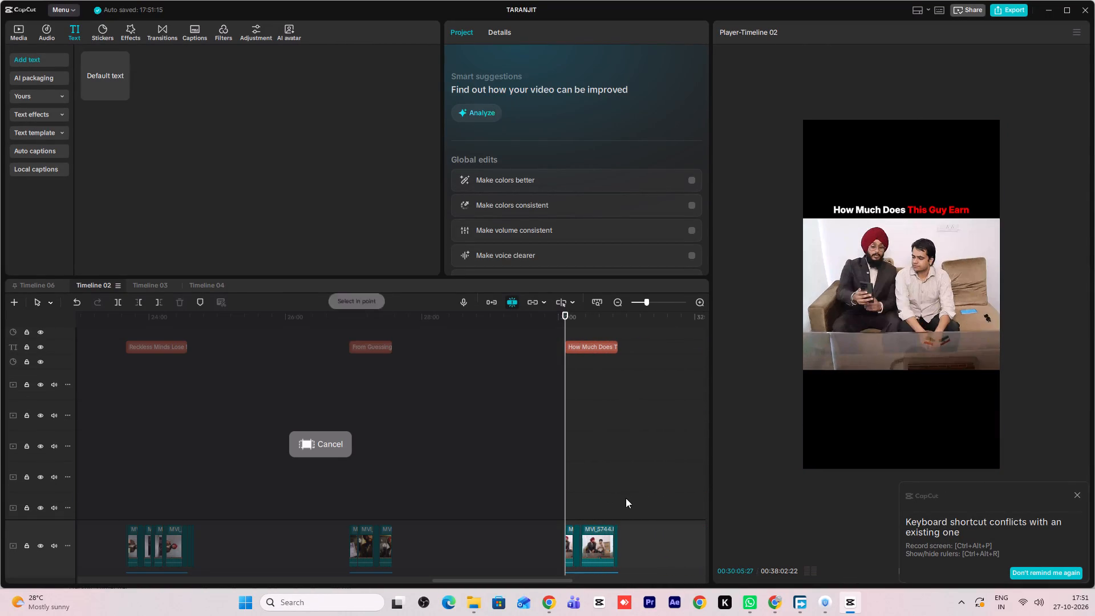
{"action": "left_click", "coordinate": [626, 498]}
{"action": "left_click_drag", "start_coordinate": [626, 498], "coordinate": [620, 499]}
{"action": "key", "text": "o"}
Play back parts of the marked "How Much Does This Guy Earn" video, checking its middle and opening.
{"action": "left_click", "coordinate": [601, 483]}
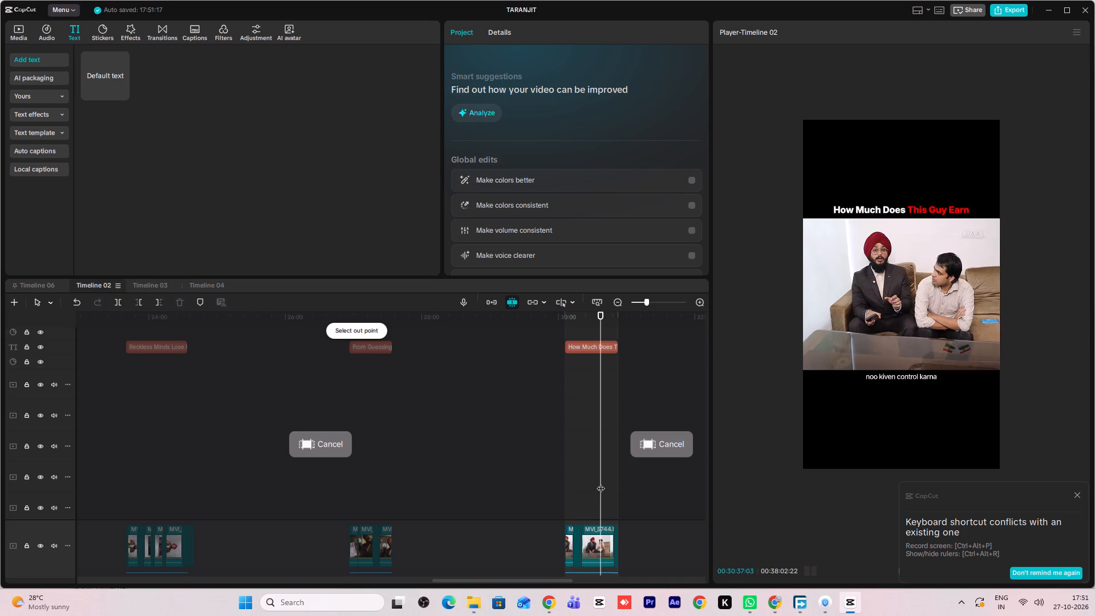
{"action": "key", "text": "space"}
{"action": "scroll", "coordinate": [619, 590], "scroll_direction": "up", "scroll_amount": 13, "text": "ctrl"}
{"action": "left_click", "coordinate": [538, 475]}
{"action": "left_click_drag", "start_coordinate": [538, 475], "coordinate": [487, 474]}
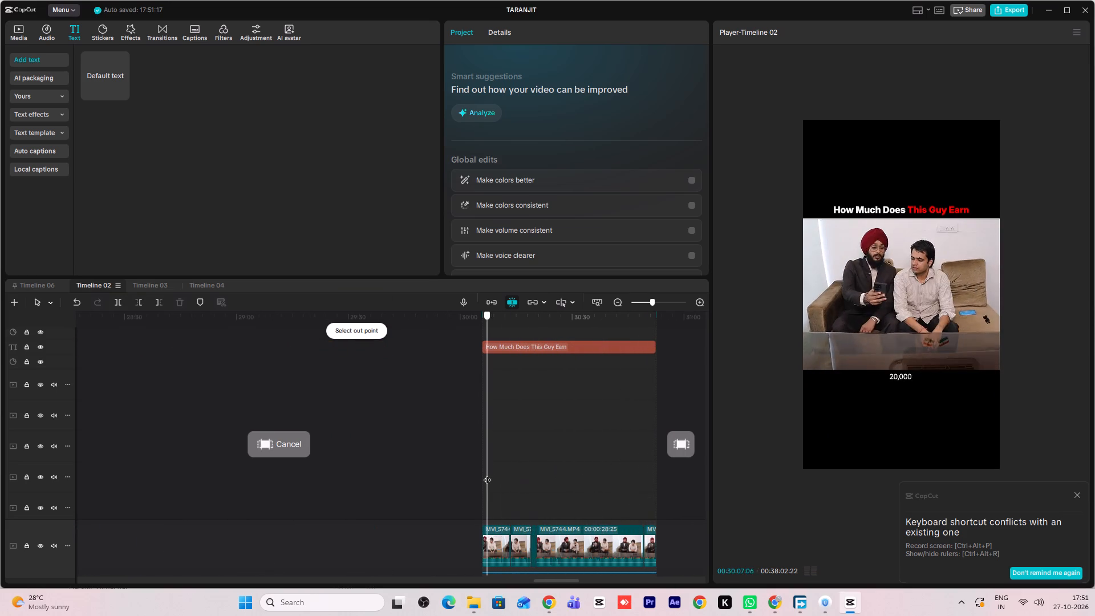
{"action": "left_click_drag", "start_coordinate": [487, 474], "coordinate": [480, 473]}
{"action": "key", "text": "space"}
{"action": "key", "text": "space"}
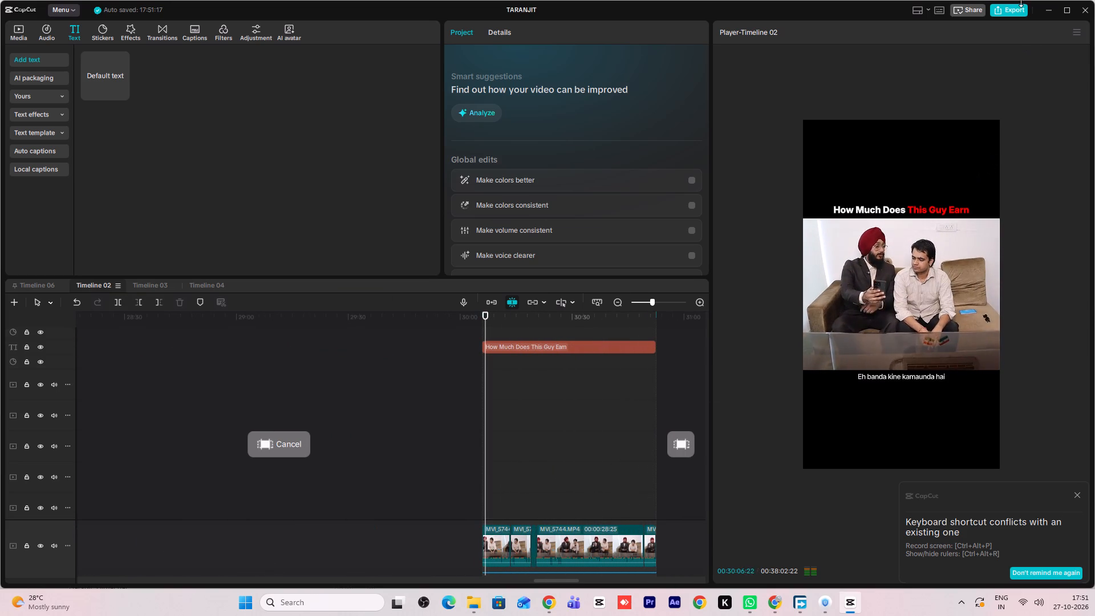
{"action": "key", "text": "space"}
Export the marked range of Timeline 02 under the name "How much this guy earn" and close the finished export.
{"action": "left_click", "coordinate": [1020, 15]}
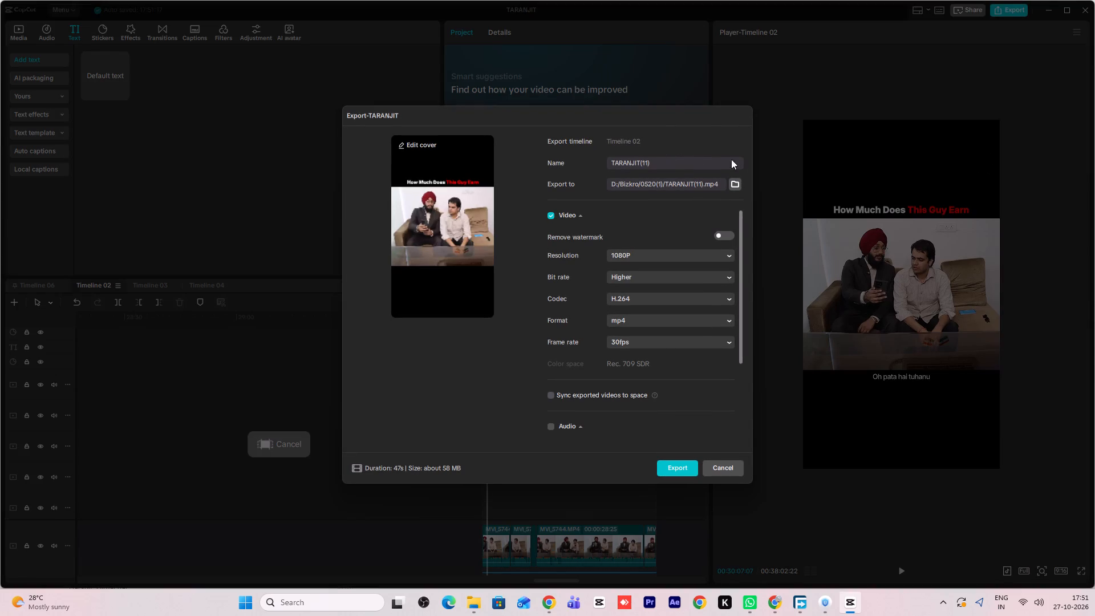
{"action": "left_click_drag", "start_coordinate": [662, 163], "coordinate": [641, 163]}
{"action": "left_click_drag", "start_coordinate": [970, 138], "coordinate": [1070, 62]}
{"action": "left_click_drag", "start_coordinate": [662, 164], "coordinate": [563, 152]}
{"action": "key", "text": "BackSpace"}
{"action": "type", "text": "HOw much thiu"}
{"action": "key", "text": "BackSpace"}
{"action": "key", "text": "BackSpace"}
{"action": "type", "text": "is"}
{"action": "key", "text": "space"}
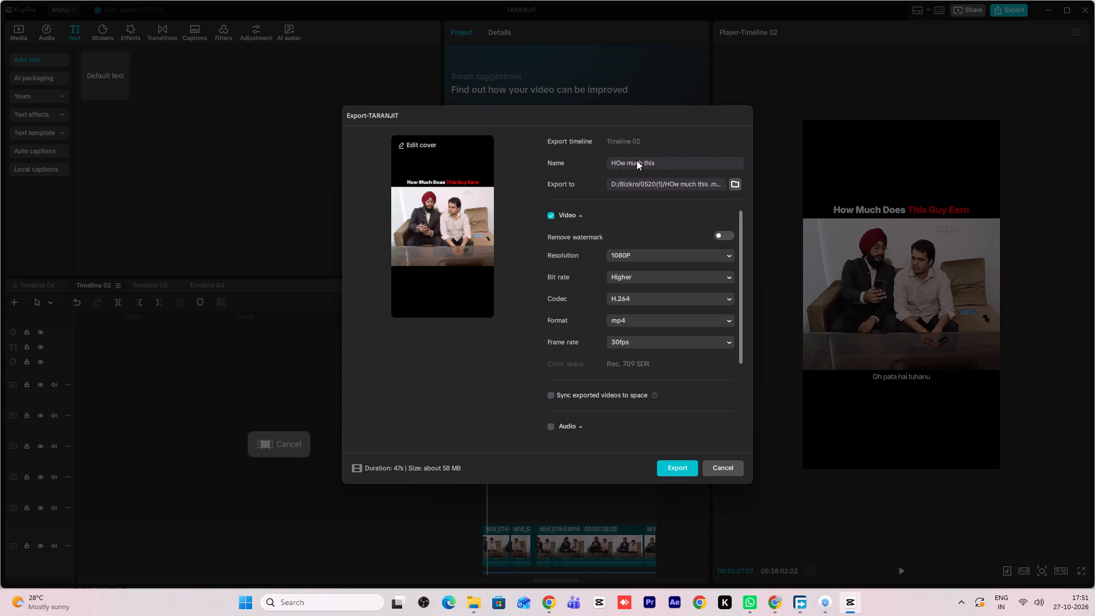
{"action": "left_click", "coordinate": [622, 165]}
{"action": "key", "text": "BackSpace"}
{"action": "key", "text": "o"}
{"action": "left_click", "coordinate": [664, 165]}
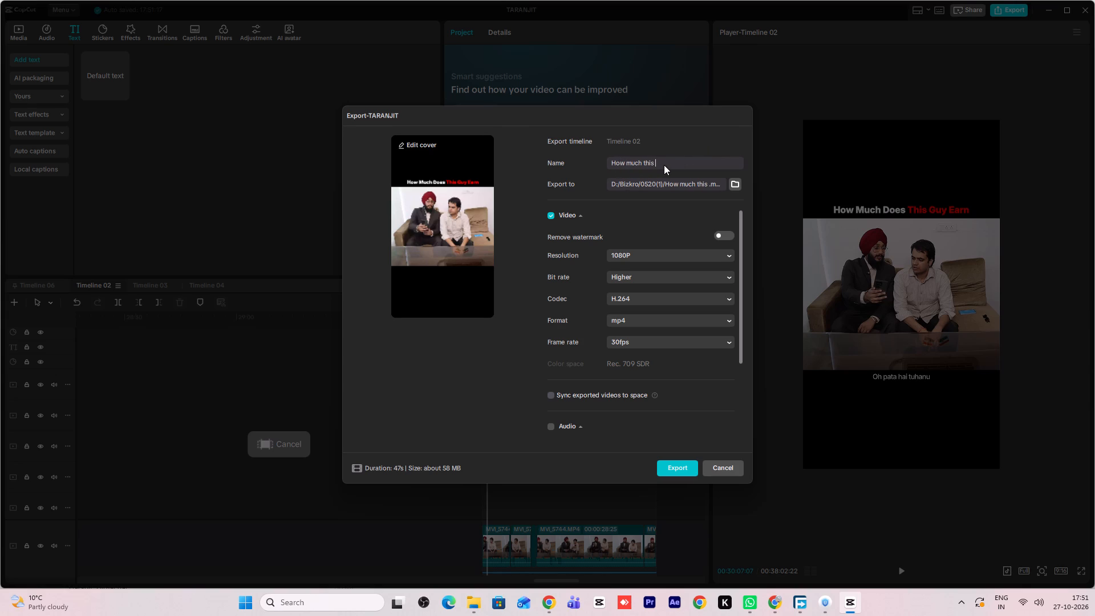
{"action": "type", "text": "guy earn"}
{"action": "left_click", "coordinate": [664, 479]}
{"action": "left_click", "coordinate": [678, 472]}
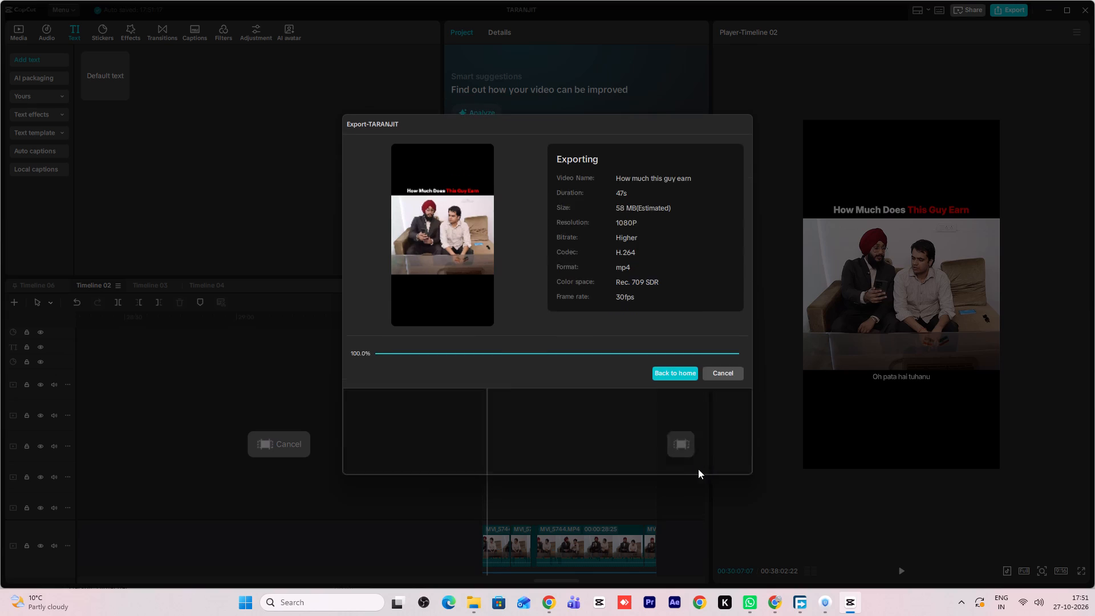
{"action": "left_click", "coordinate": [712, 464]}
Play the closing seconds of the "How Much Does This Guy Earn" video to check its ending.
{"action": "double_click", "coordinate": [644, 473]}
{"action": "key", "text": "space"}
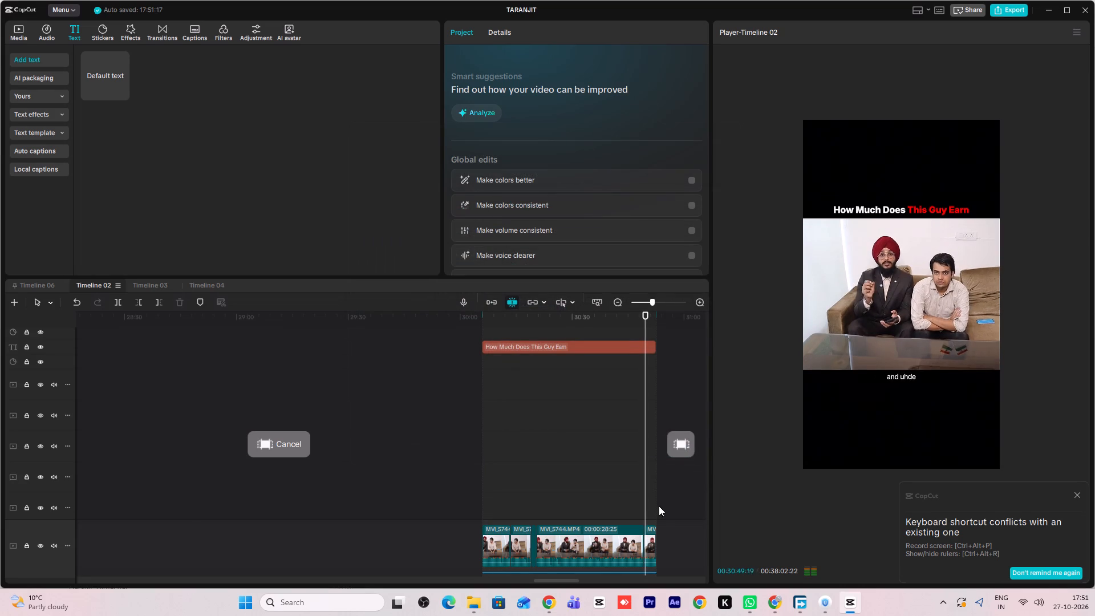
{"action": "scroll", "coordinate": [631, 506], "scroll_direction": "down", "scroll_amount": 14, "text": "ctrl"}
{"action": "key", "text": "space"}
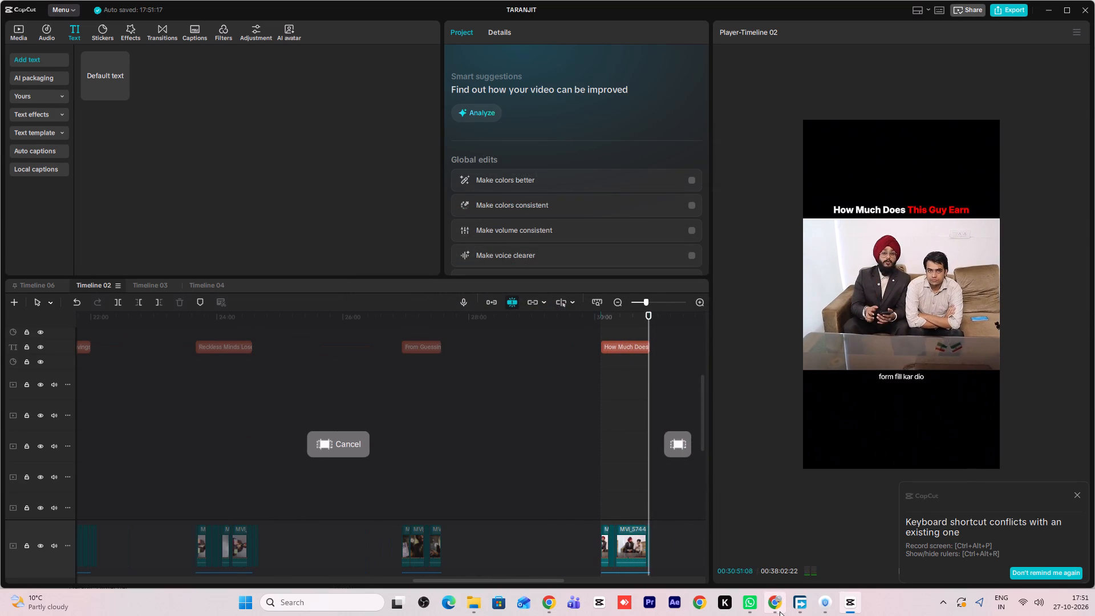
Switch to Chrome and delete Reckless minds.mp4 from the client's OneDrive folder.
{"action": "left_click", "coordinate": [780, 611]}
{"action": "scroll", "coordinate": [635, 376], "scroll_direction": "down", "scroll_amount": 10}
{"action": "scroll", "coordinate": [614, 433], "scroll_direction": "up", "scroll_amount": 14}
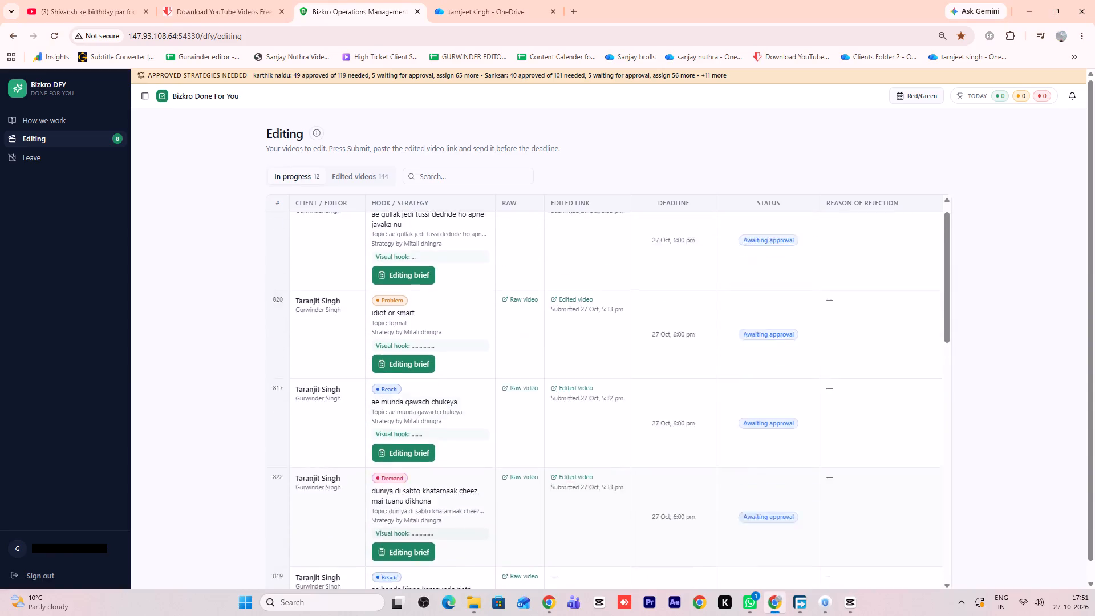
{"action": "left_click", "coordinate": [469, 1]}
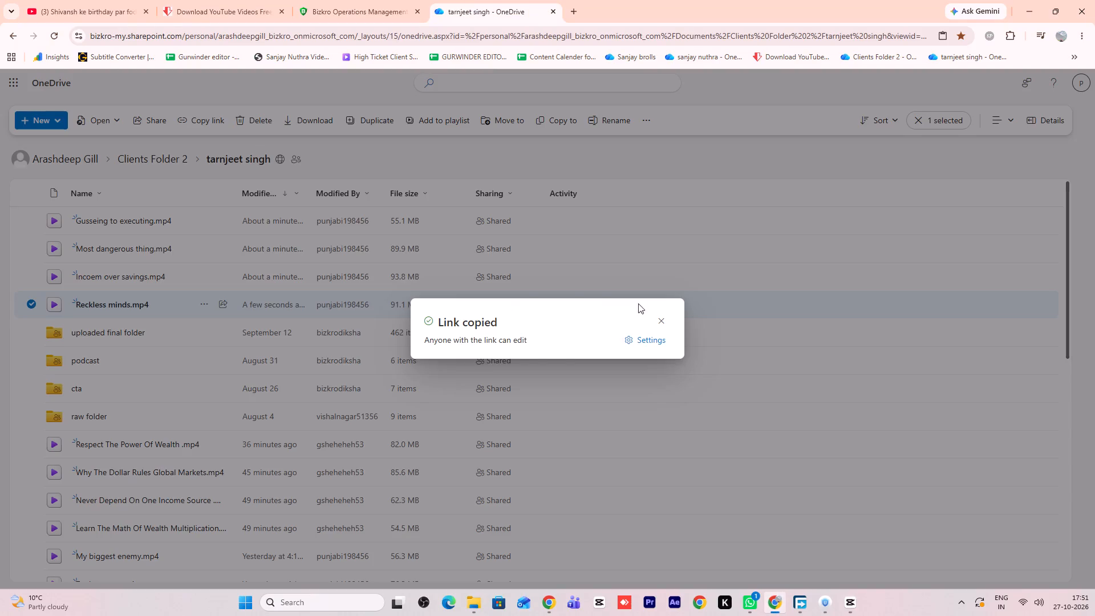
{"action": "left_click", "coordinate": [661, 324]}
{"action": "right_click", "coordinate": [171, 307]}
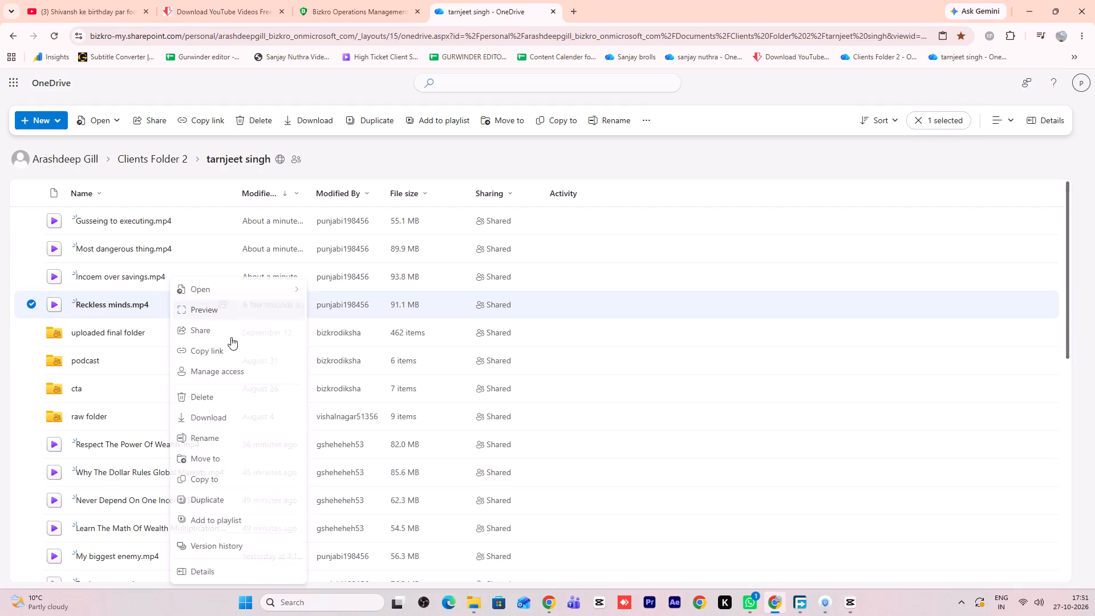
{"action": "left_click", "coordinate": [224, 396]}
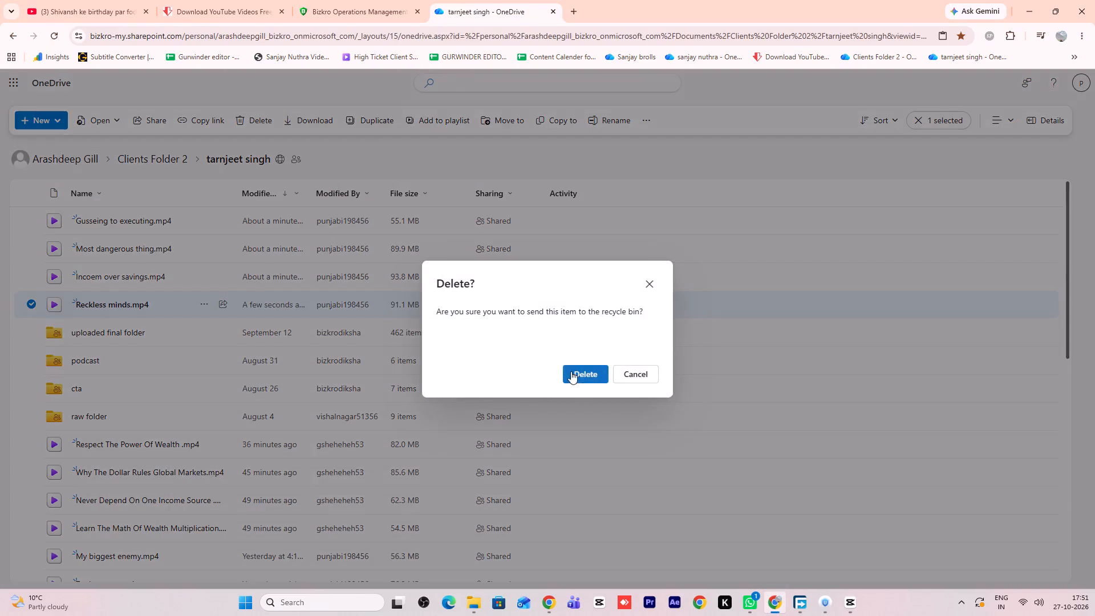
{"action": "left_click", "coordinate": [582, 383]}
Upload "How much this guy earn", "Reckless minds 1" and "3 mistakes" from the 0520(1) folder to the client's OneDrive folder and show the upload progress.
{"action": "left_click", "coordinate": [466, 608]}
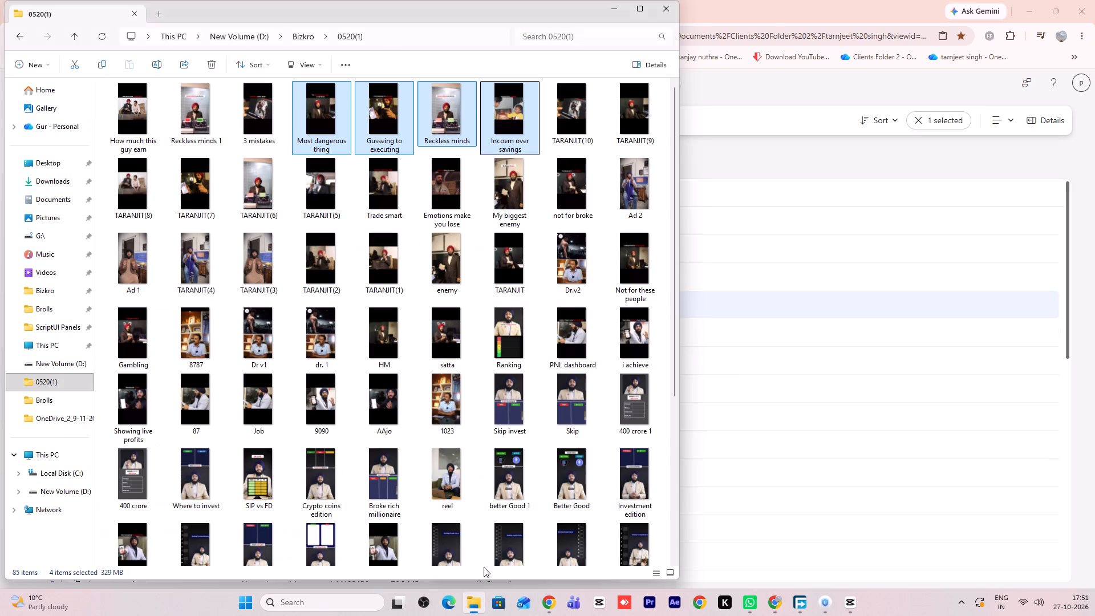
{"action": "left_click", "coordinate": [57, 380]}
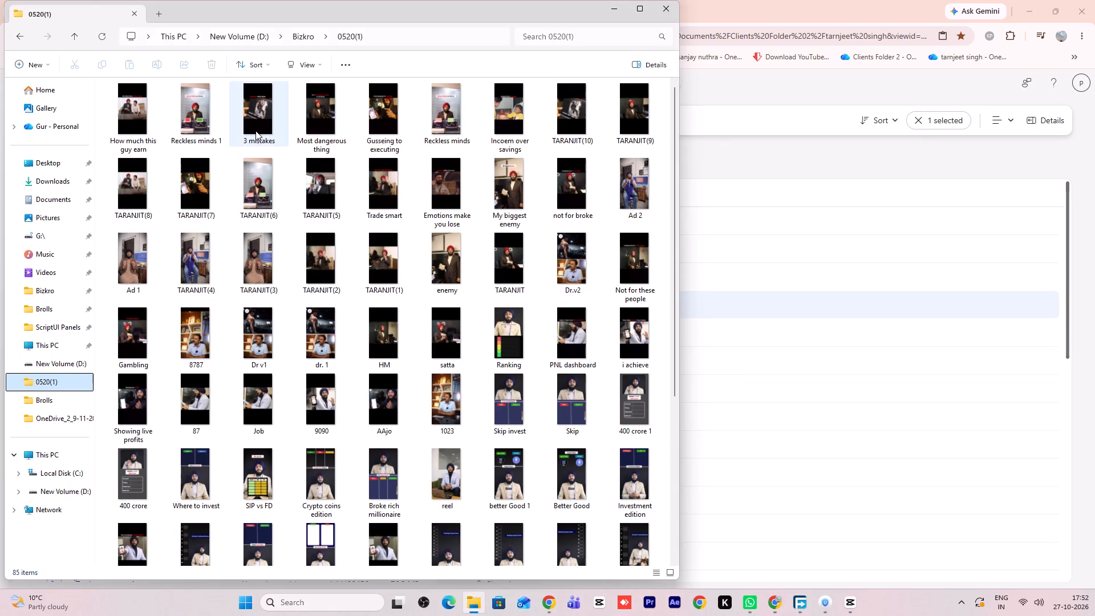
{"action": "left_click", "coordinate": [255, 129], "text": "ctrl"}
{"action": "left_click", "coordinate": [207, 133], "text": "ctrl"}
{"action": "left_click", "coordinate": [133, 128], "text": "ctrl"}
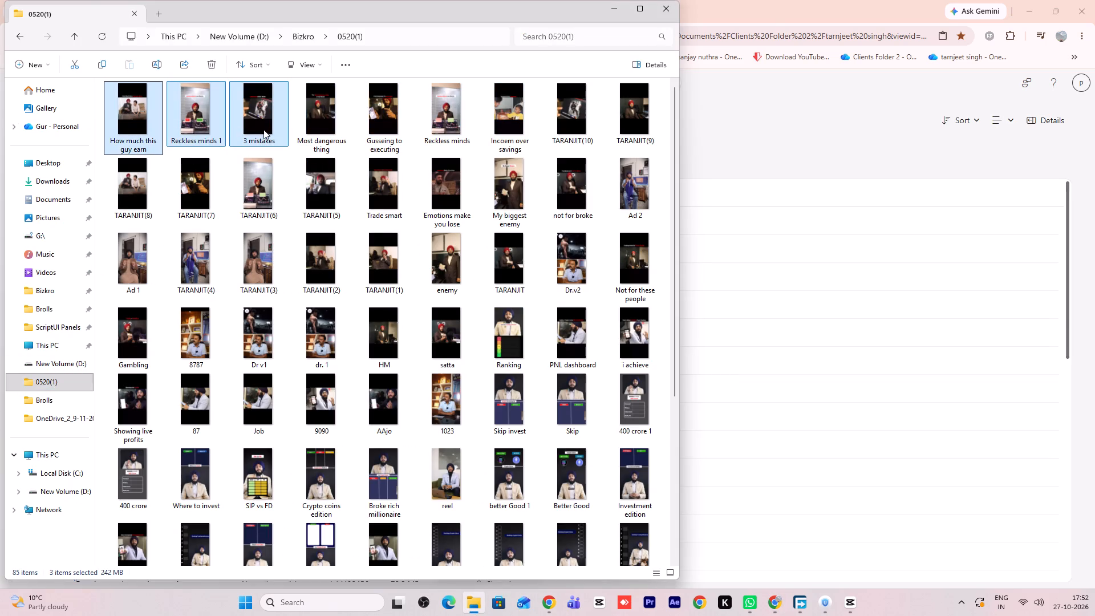
{"action": "left_click_drag", "start_coordinate": [261, 123], "coordinate": [798, 480]}
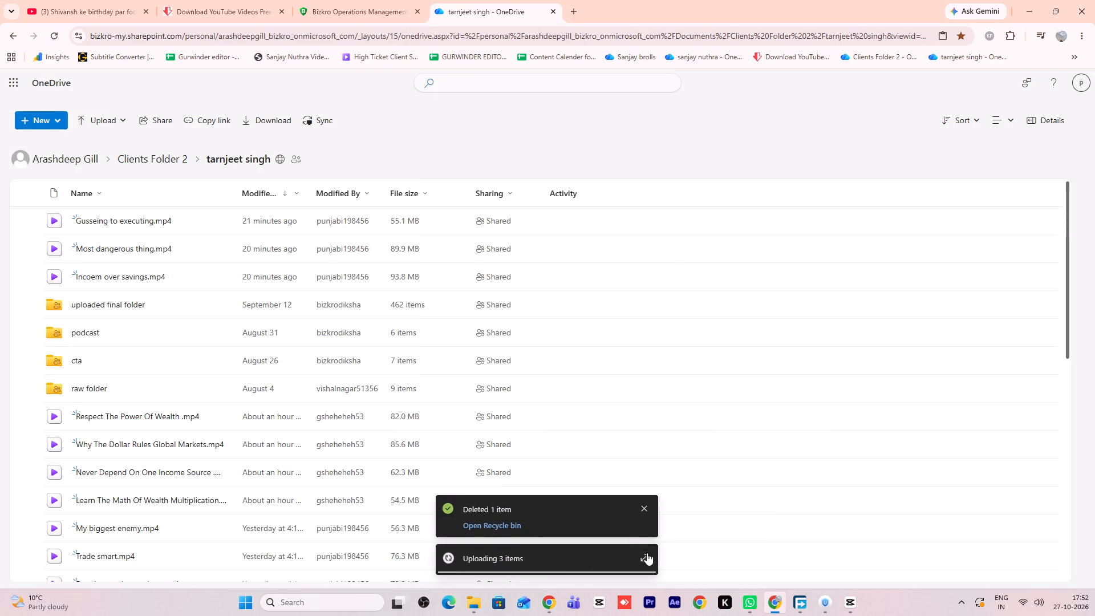
{"action": "left_click", "coordinate": [646, 557]}
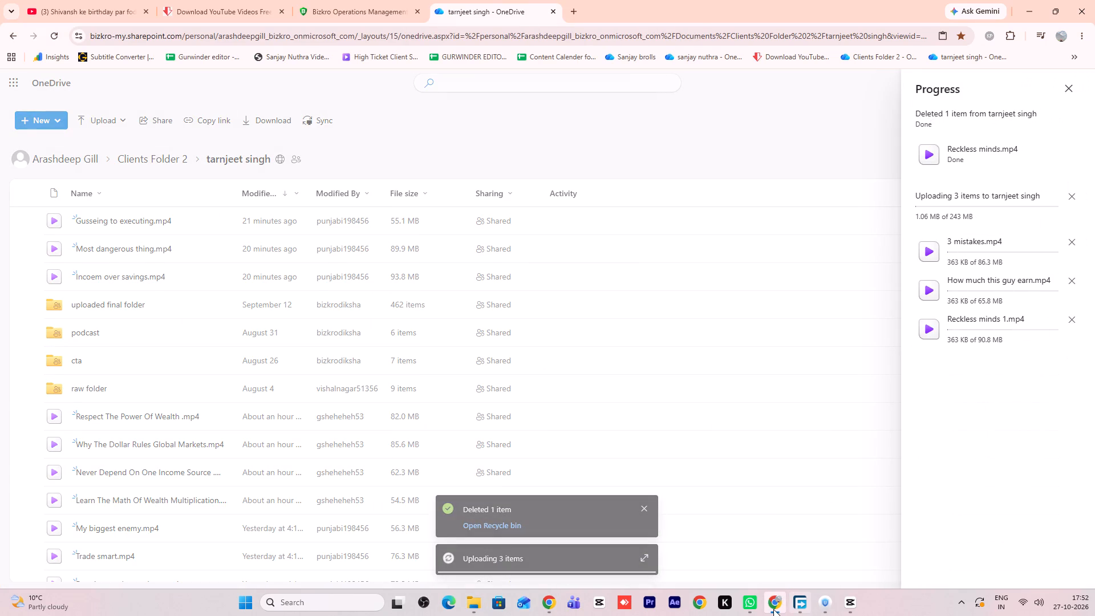